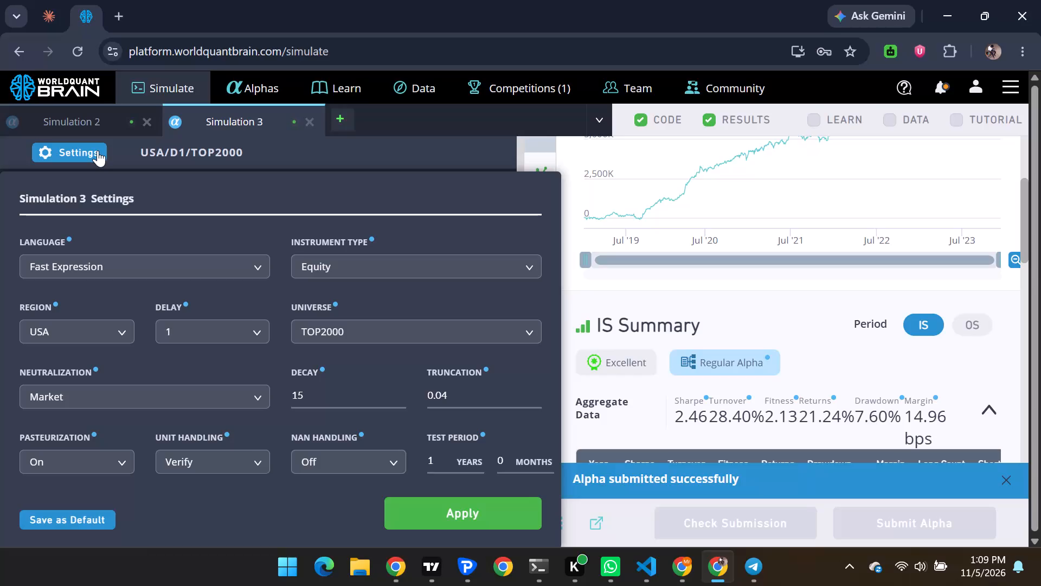
# Close the Simulation 3 settings without changes and switch to the Simulation 2 alpha.
pyautogui.click(98, 150)
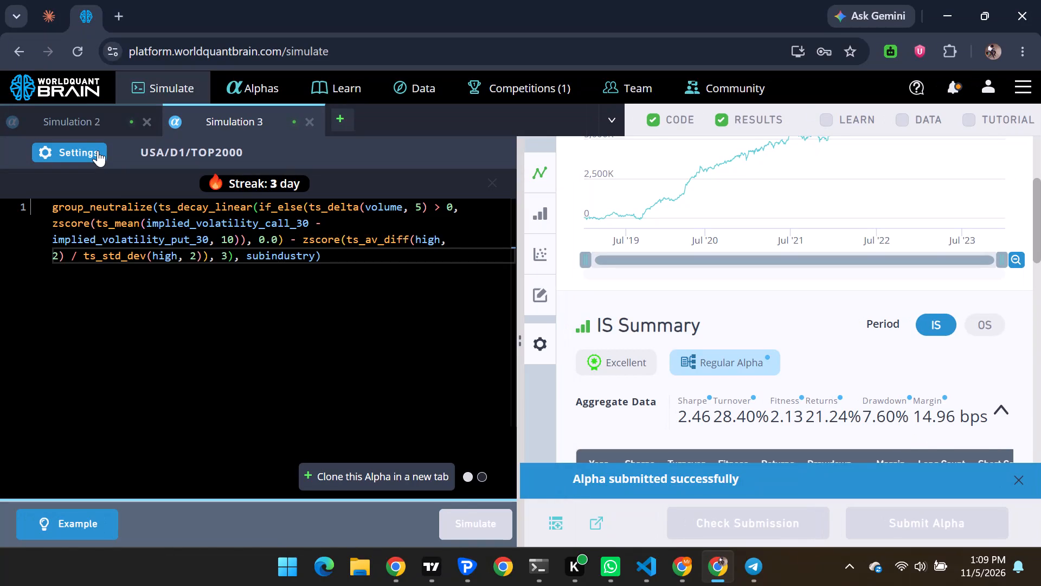
pyautogui.click(85, 118)
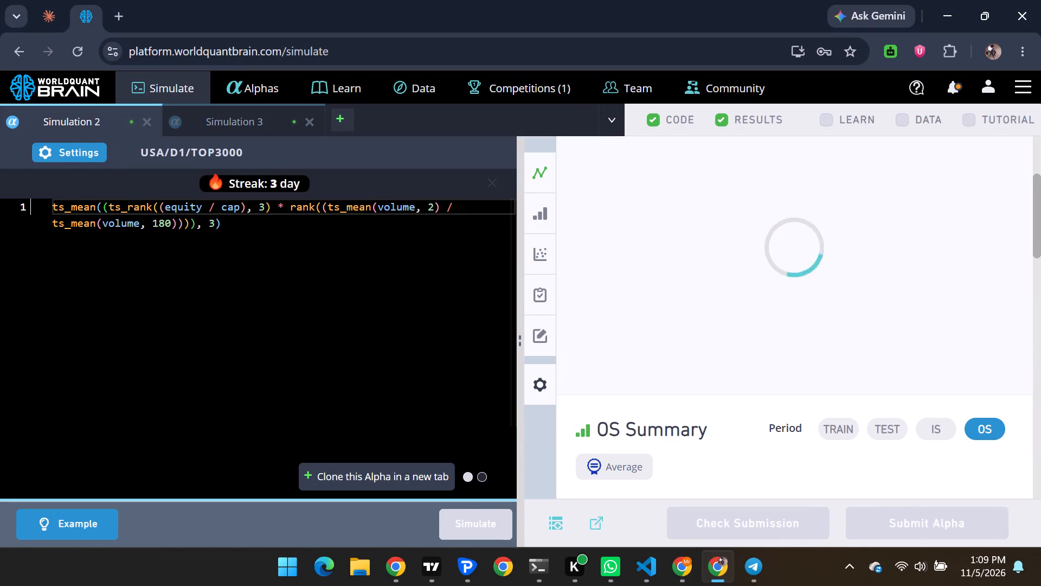
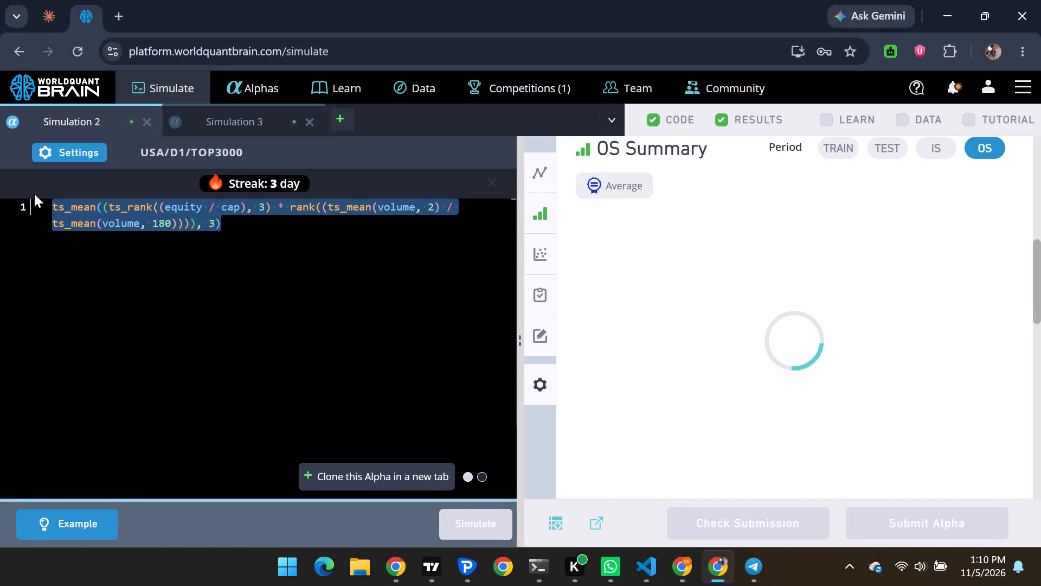
# Replace the Simulation 2 expression with the copied group_neutralize formula combining implied volatility and low-price z-scores, neutralized by subindustry.
pyautogui.hotkey('ctrl', 'v')
# In the Simulation 2 settings, set the decay to 6 and the neutralization to Market.
pyautogui.click(63, 156)
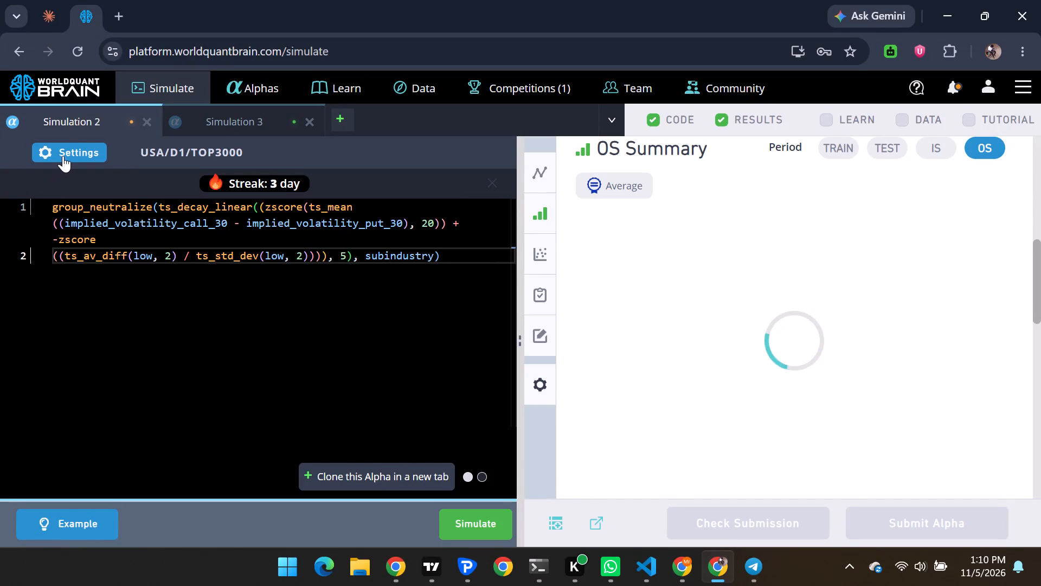
pyautogui.tripleClick(401, 397)
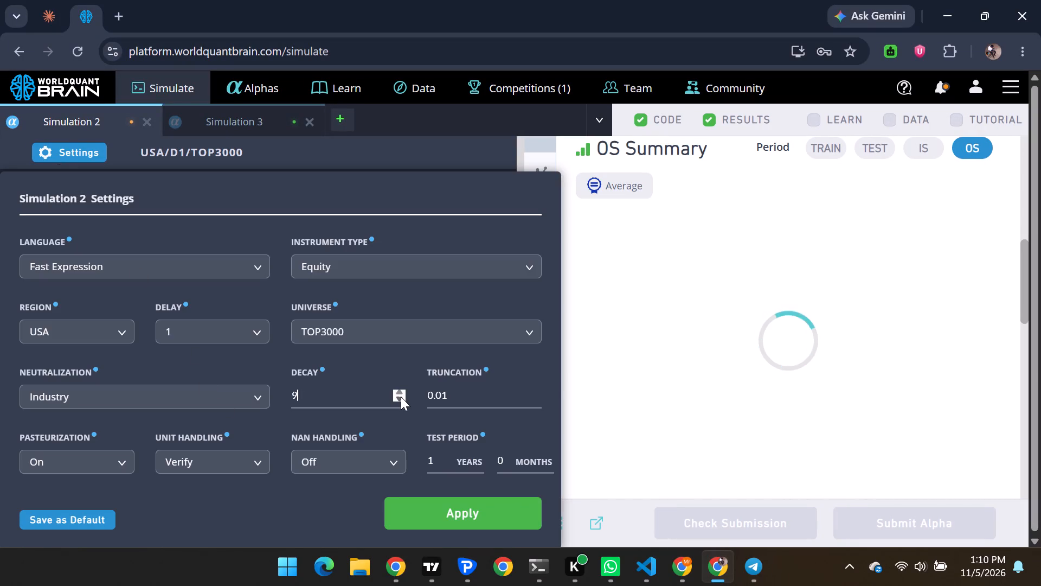
pyautogui.click(401, 397)
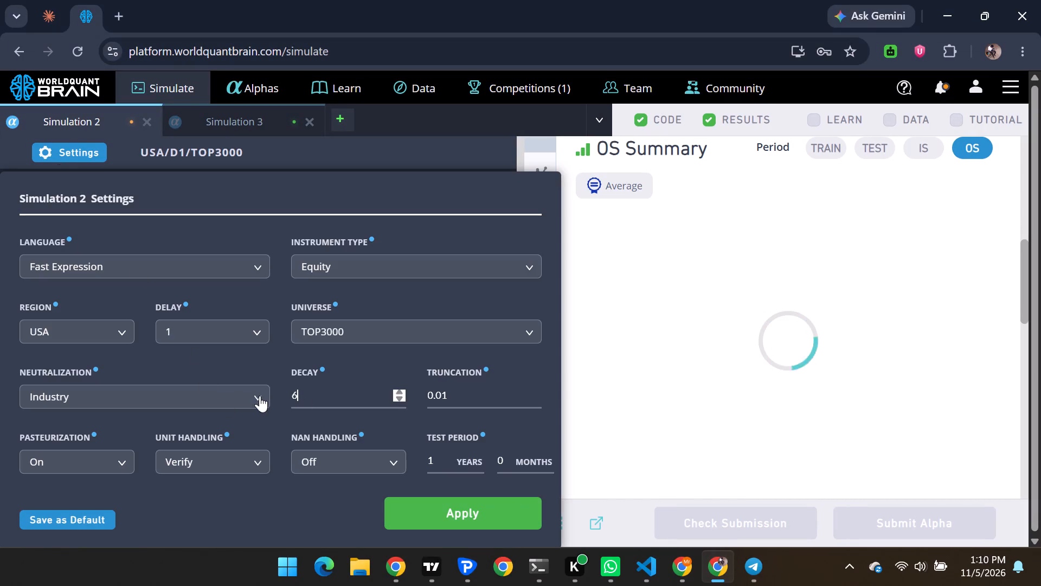
pyautogui.click(232, 395)
pyautogui.click(78, 447)
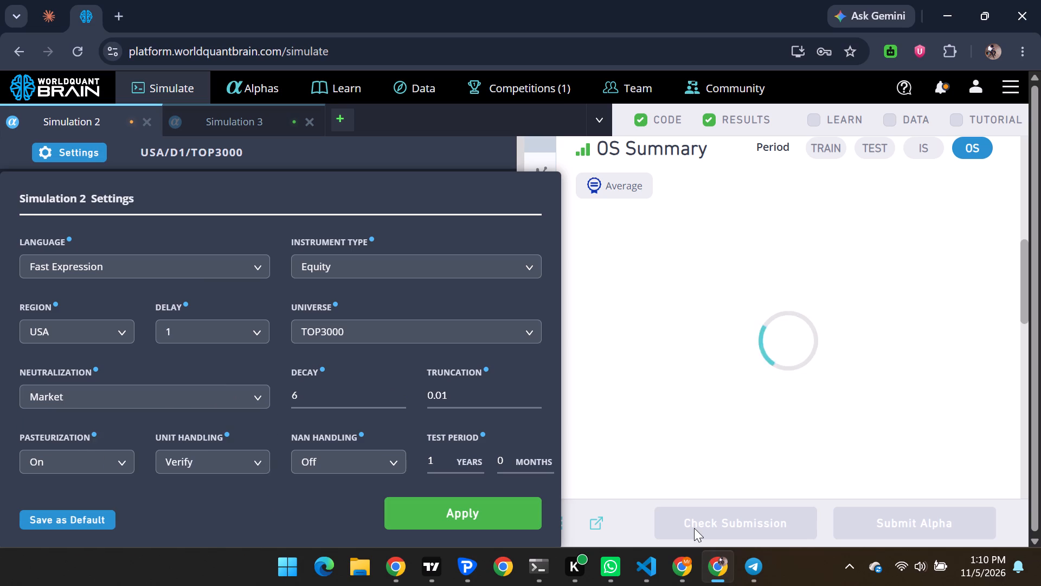
# Switch to the worldquant6 project in Visual Studio Code to check the alpha_engine.py terminal output.
pyautogui.click(678, 514)
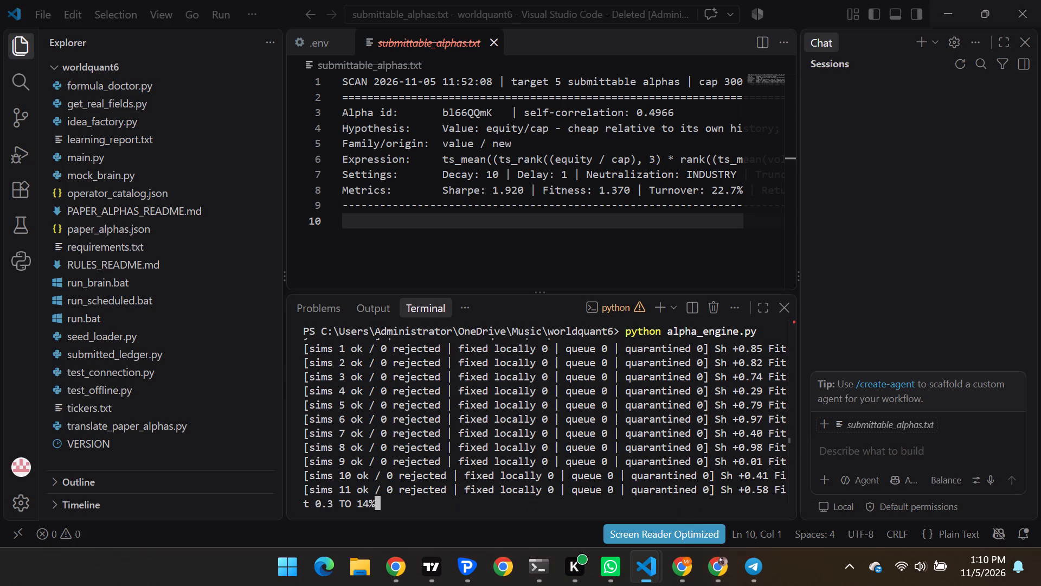
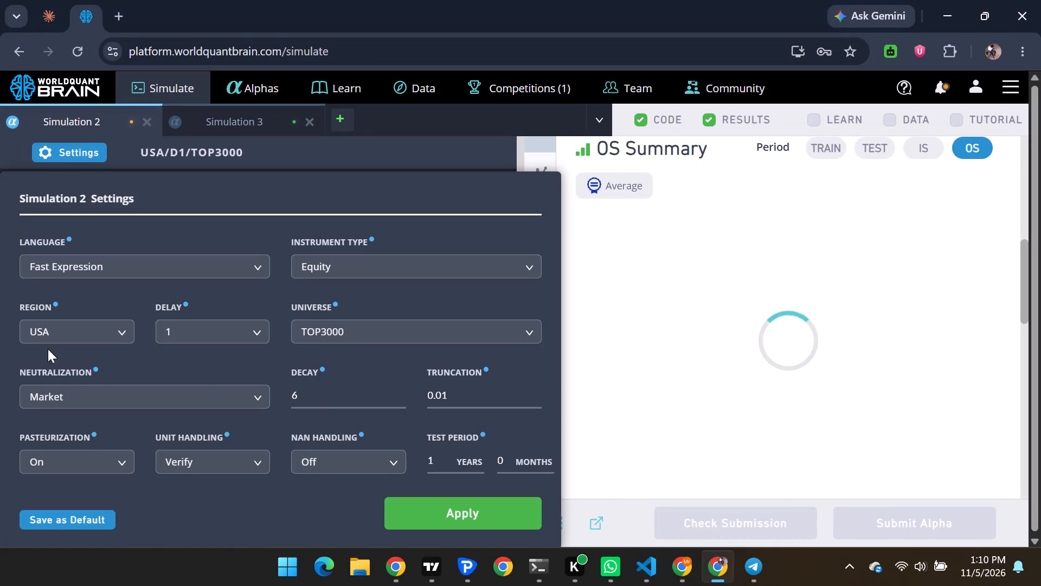
# Raise the truncation in the Simulation 2 settings to 0.04.
pyautogui.tripleClick(532, 393)
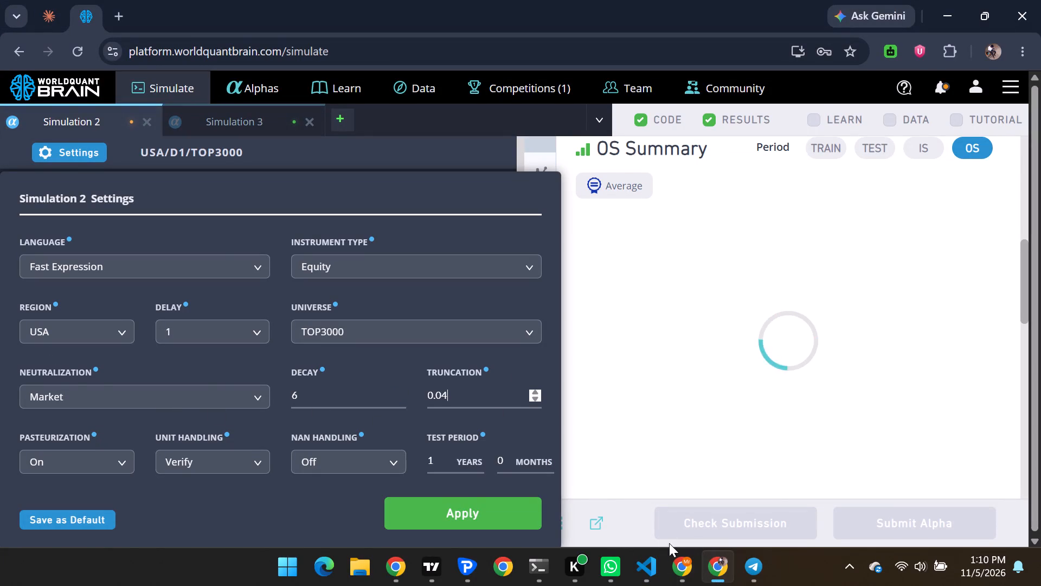
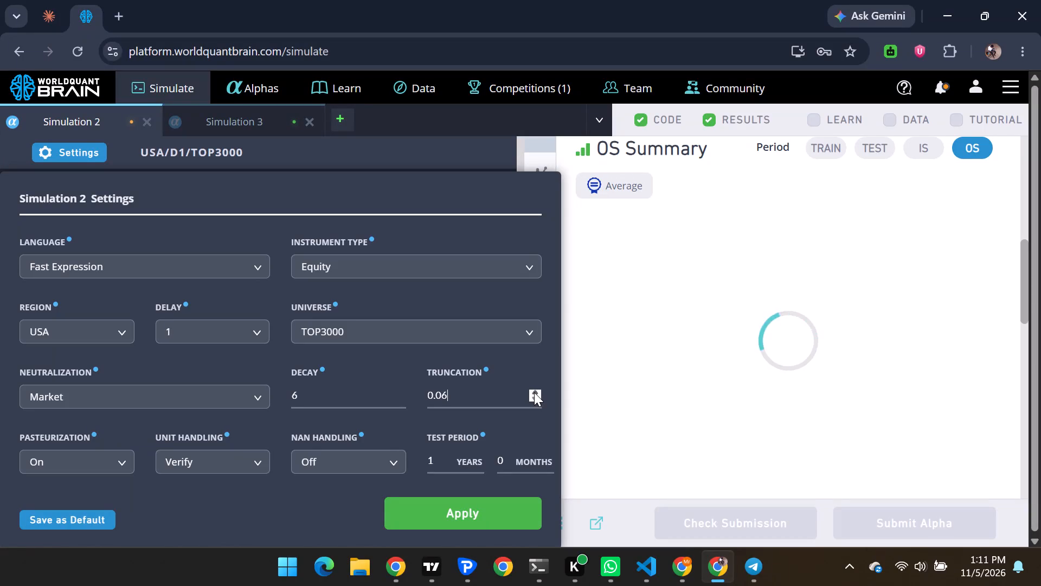
# Raise the truncation to 0.07 in the Simulation 2 settings.
pyautogui.click(534, 392)
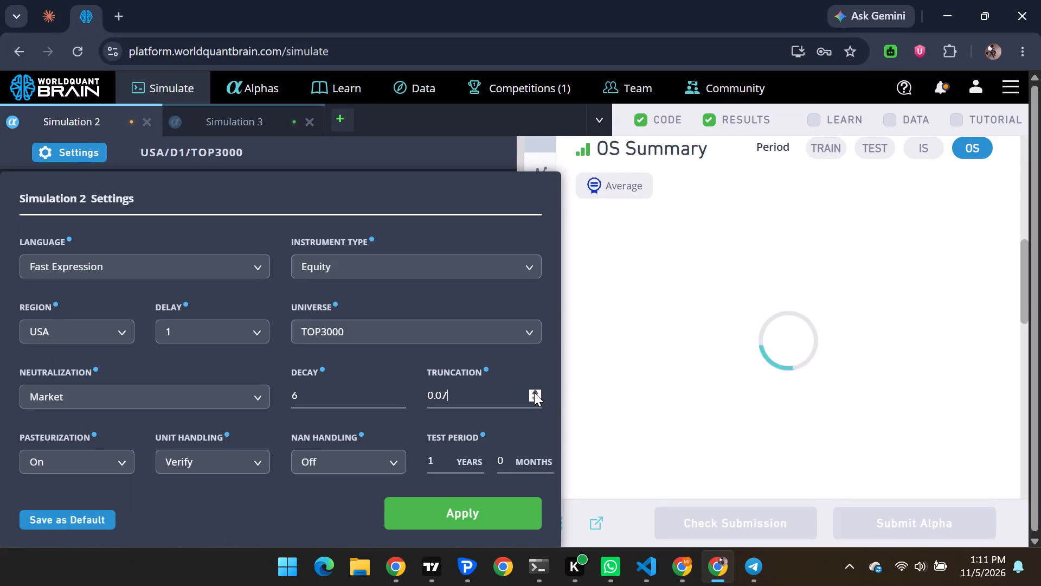
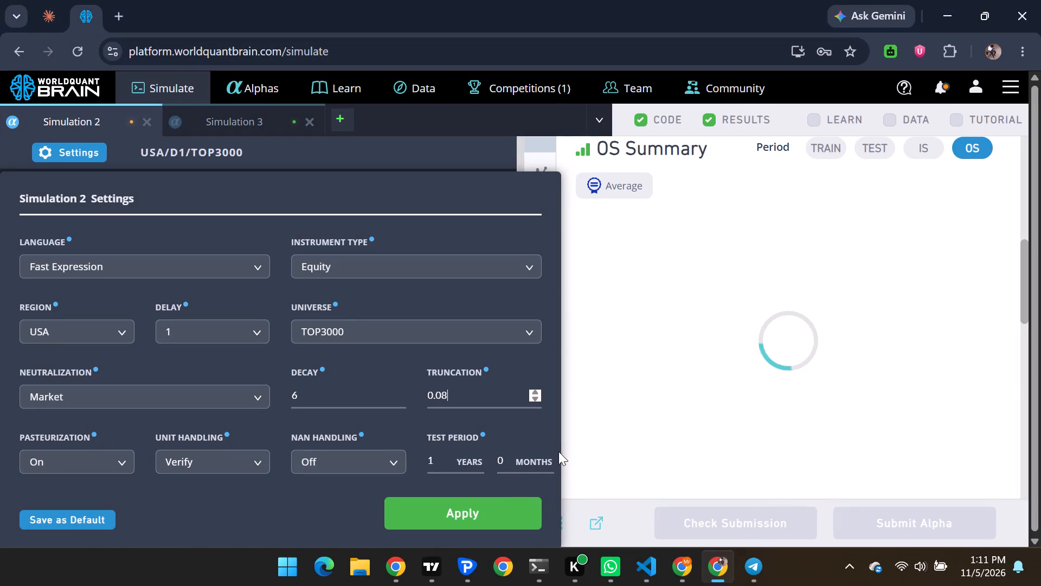
# Apply the edited settings to the Simulation 2 alpha.
pyautogui.click(512, 511)
pyautogui.click(512, 511)
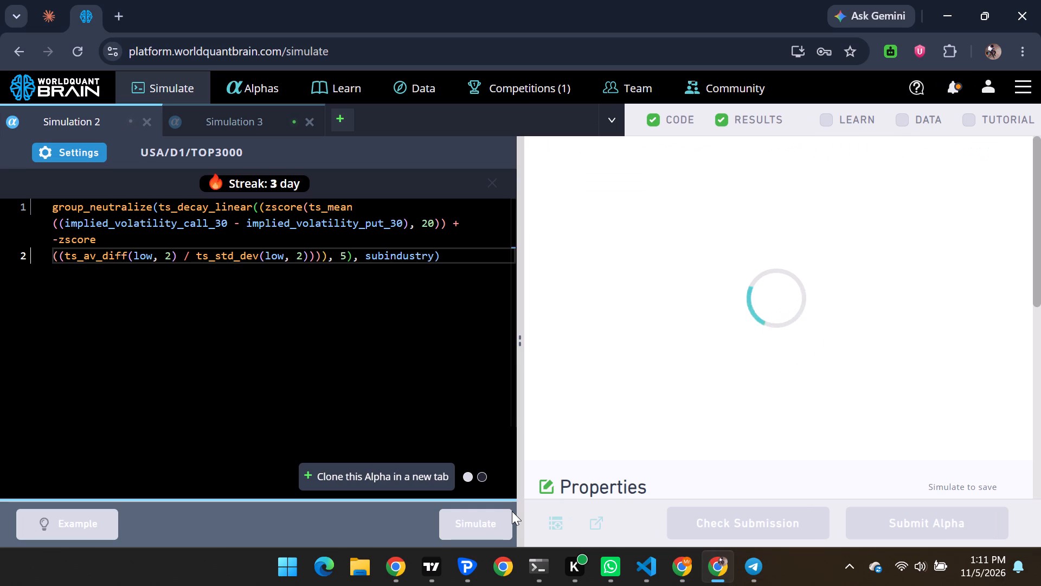
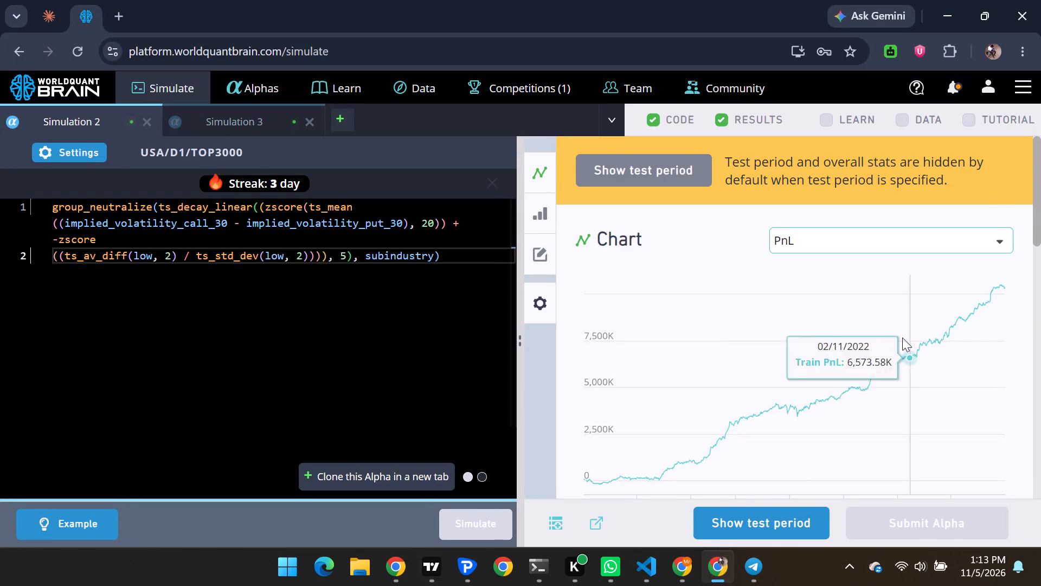
# Reveal the Simulation 2 alpha's test period, start its submission check and review the IS Summary statistics.
pyautogui.doubleClick(772, 516)
pyautogui.scroll(8, 732, 353)
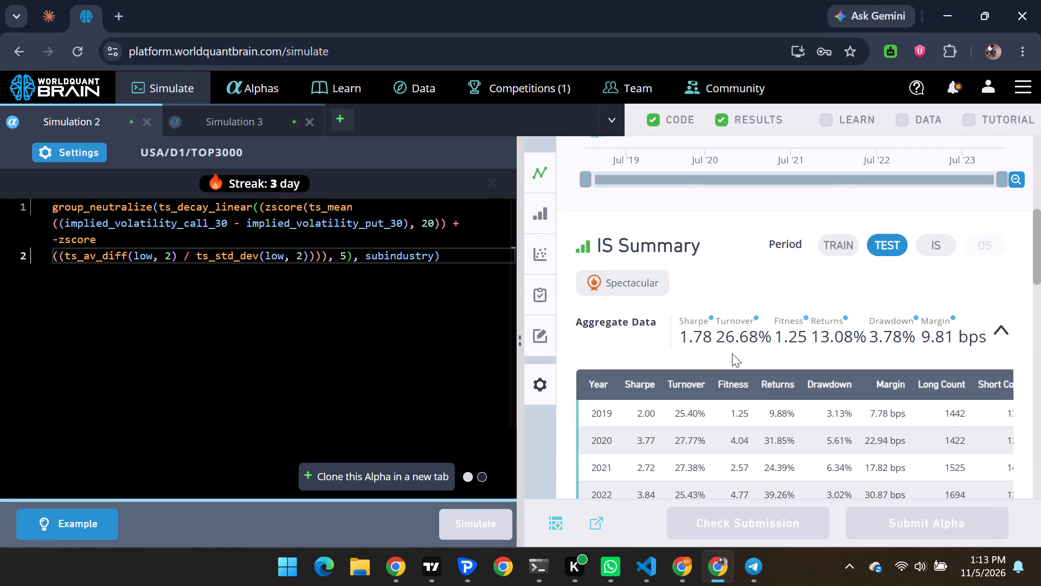
pyautogui.scroll(2, 732, 353)
pyautogui.scroll(-4, 732, 353)
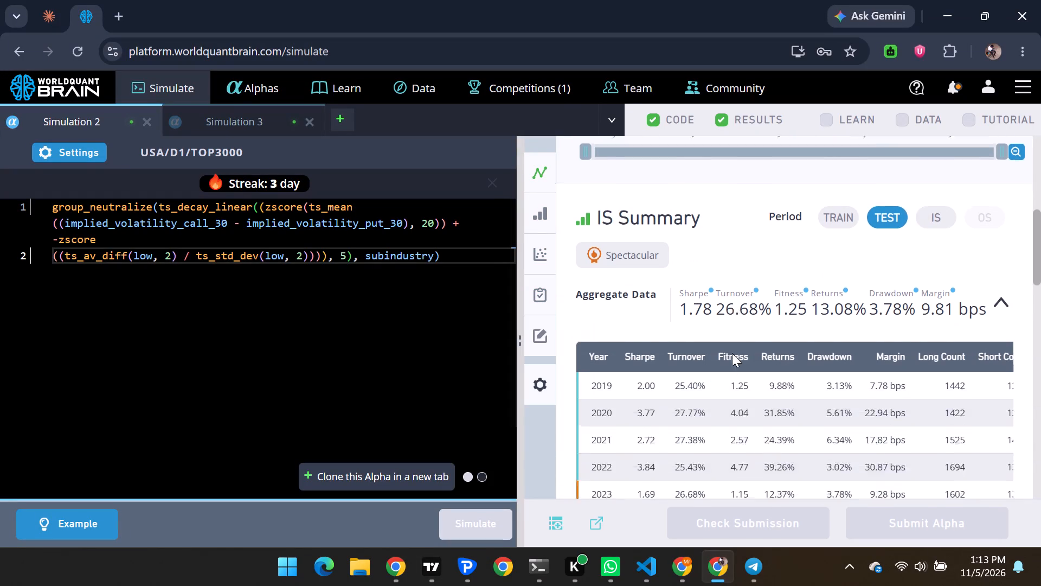
# Expand the failed tests in the alpha's IS Testing Status to examine the reason for failure.
pyautogui.scroll(-7, 732, 353)
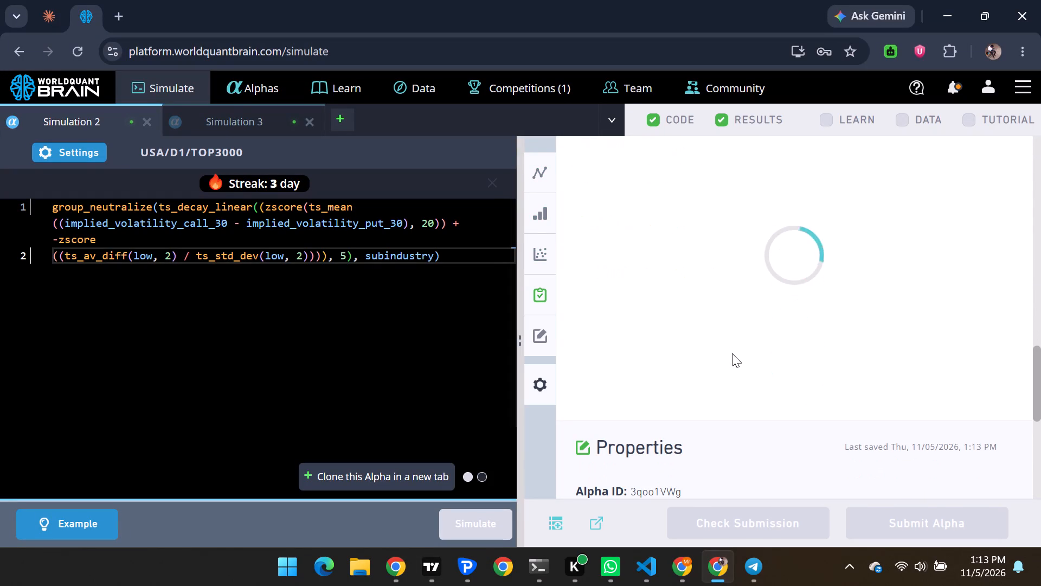
pyautogui.scroll(1, 727, 345)
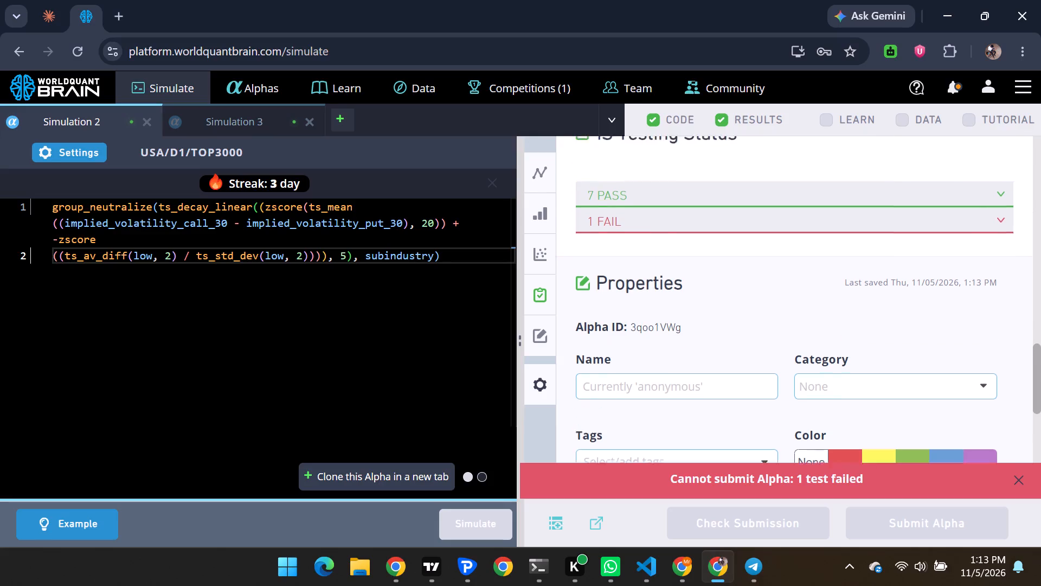
pyautogui.scroll(2, 727, 345)
pyautogui.scroll(-2, 727, 345)
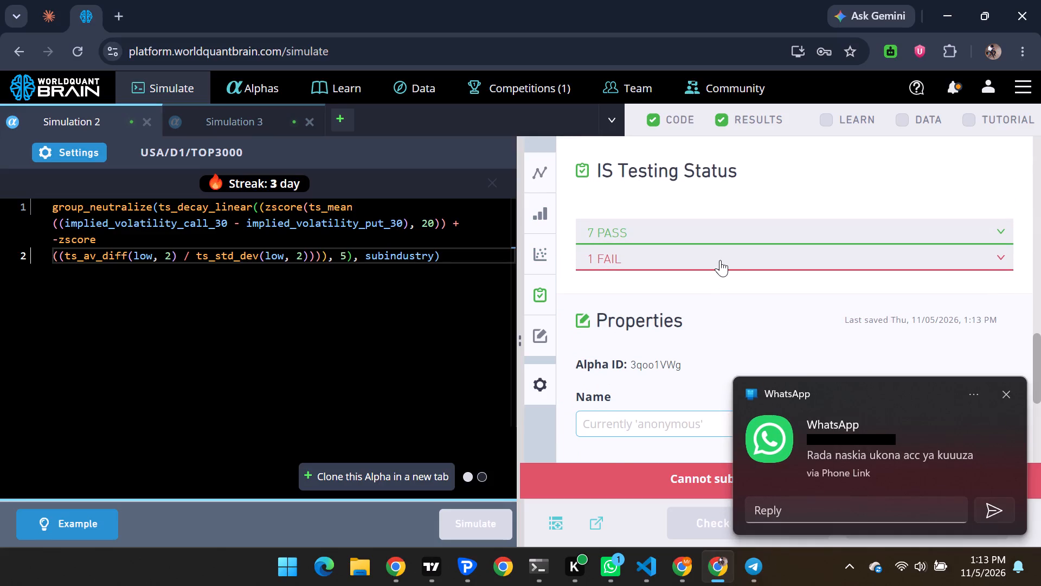
pyautogui.click(720, 260)
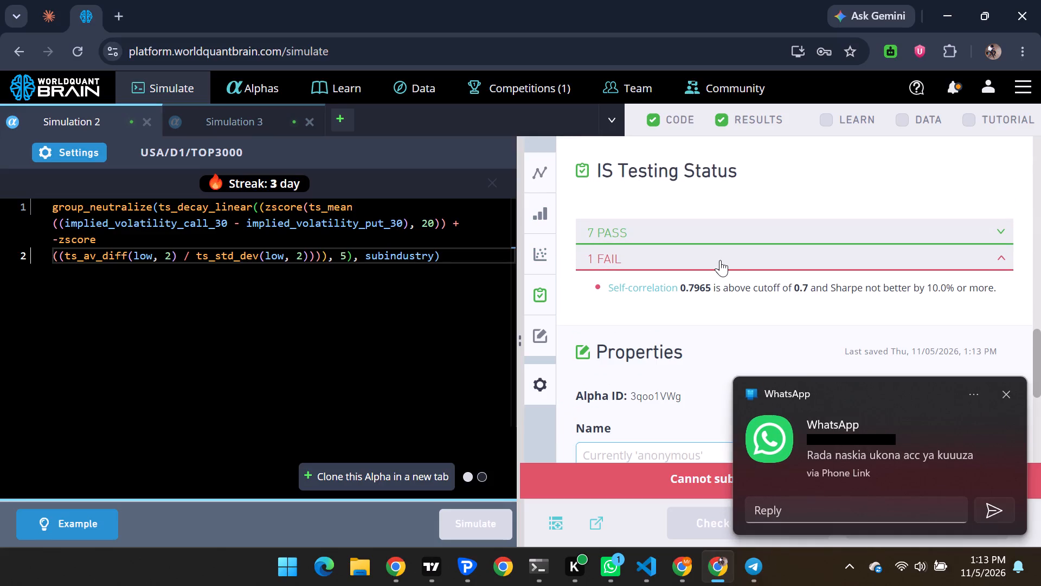
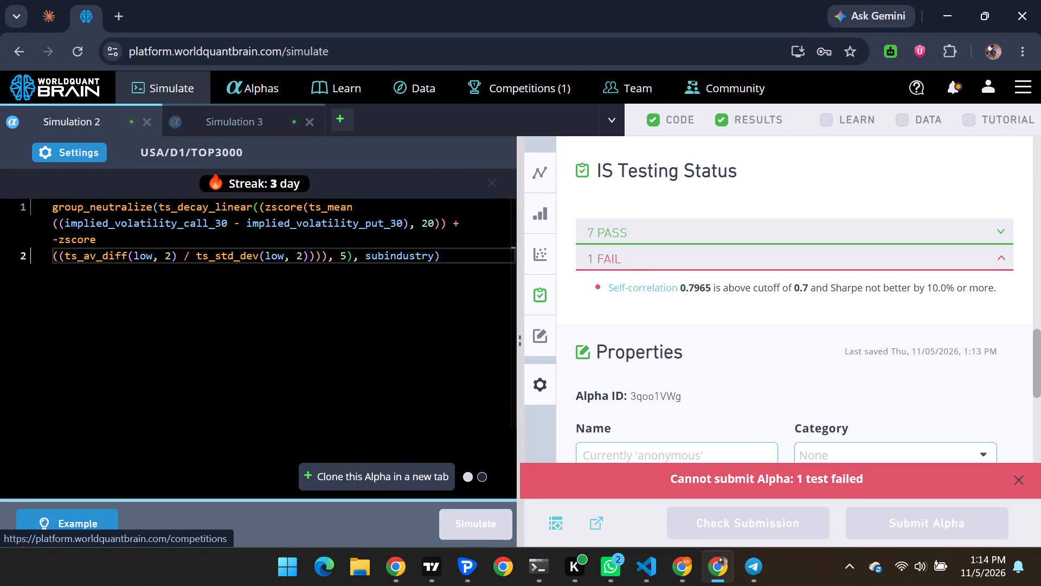
# Collapse the failed-test details and review the Simulation 2 PnL chart and IS Summary for the test period.
pyautogui.click(637, 255)
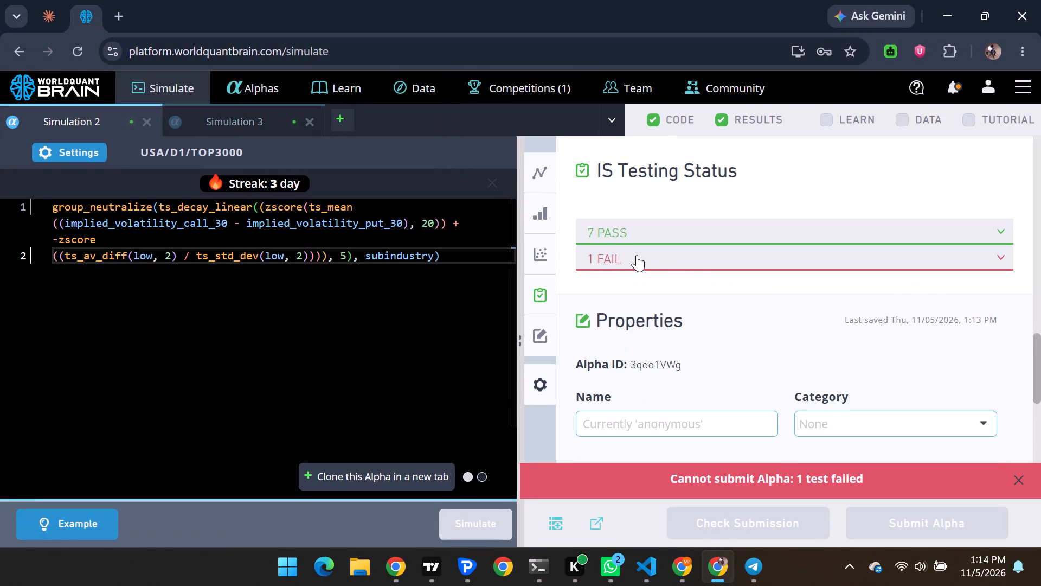
pyautogui.scroll(-8, 637, 255)
pyautogui.scroll(13, 637, 255)
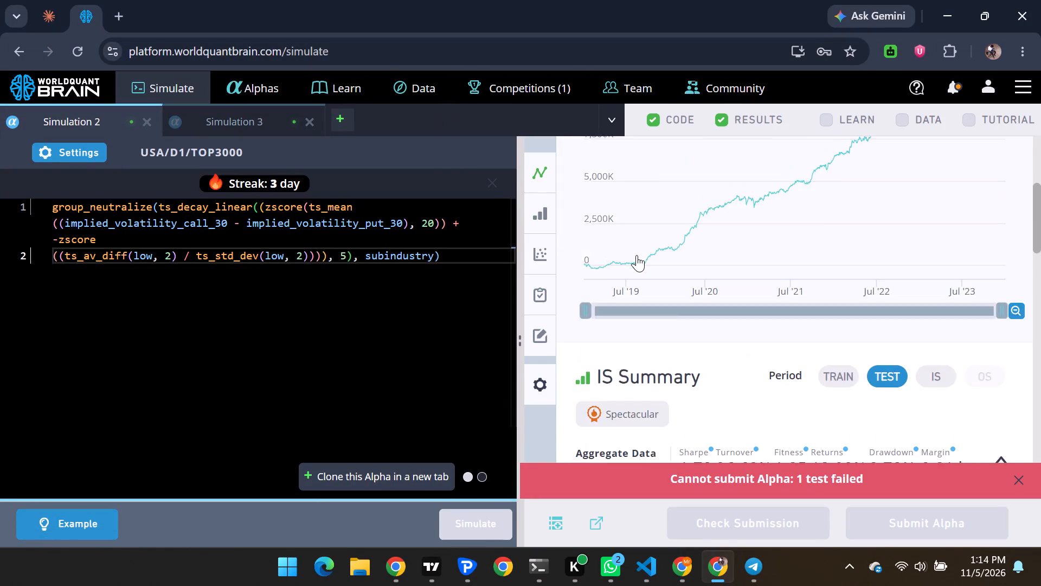
pyautogui.scroll(3, 637, 255)
pyautogui.scroll(-4, 637, 255)
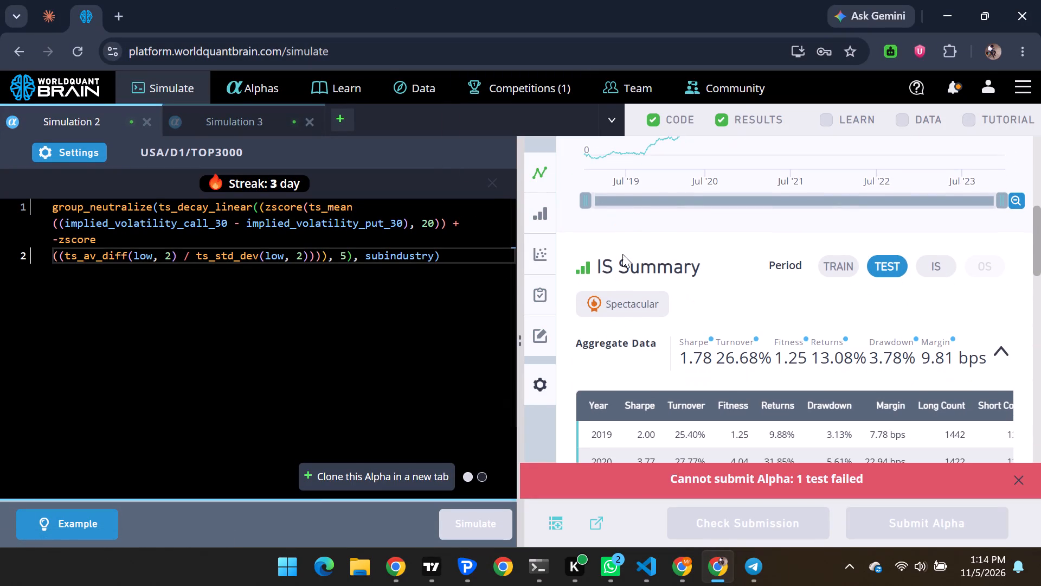
# Set the Simulation 2 universe to TOP2000, apply the settings and run the simulation again.
pyautogui.click(86, 155)
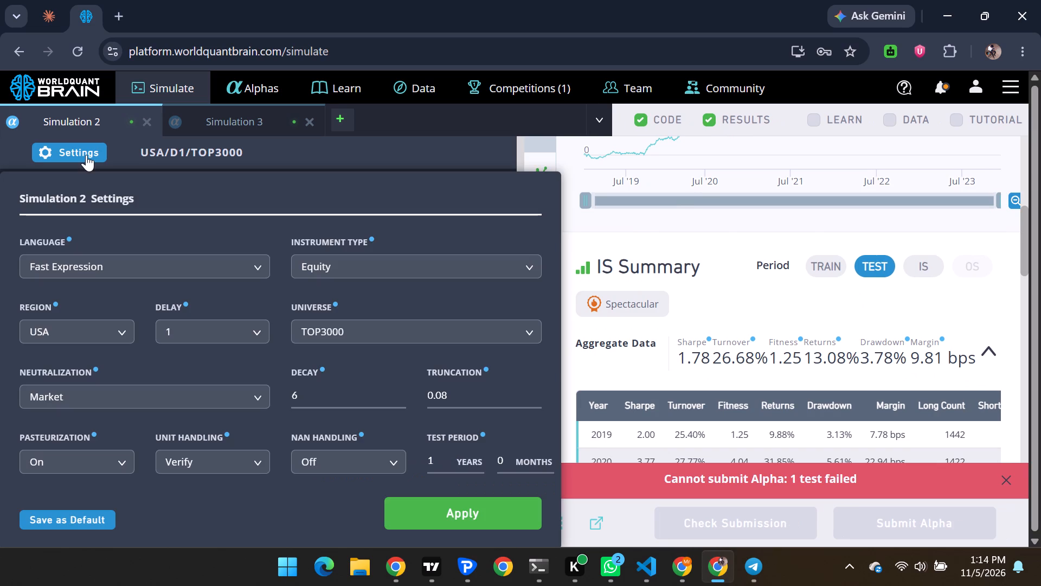
pyautogui.click(398, 334)
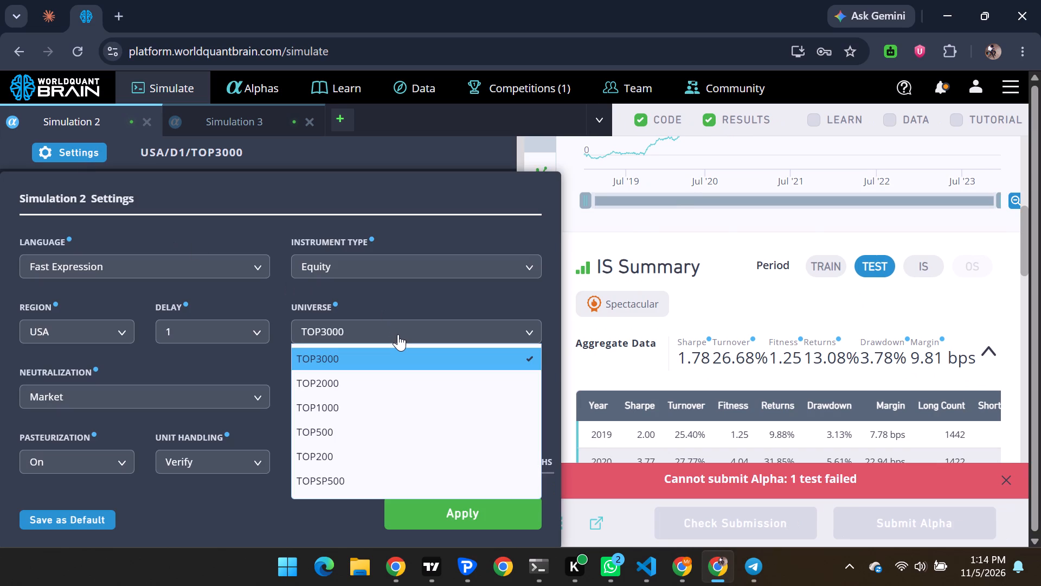
pyautogui.click(369, 378)
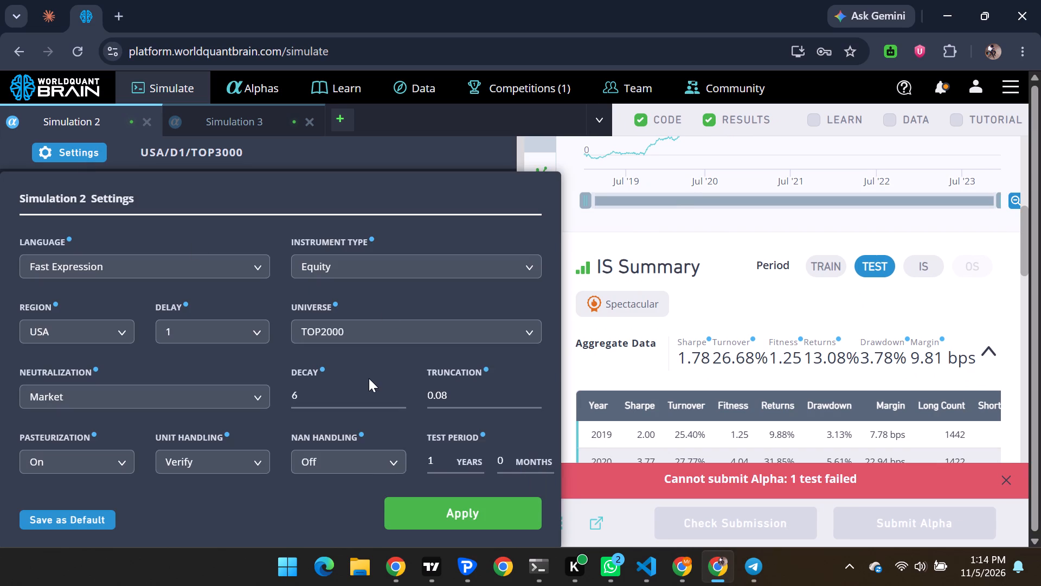
pyautogui.click(474, 514)
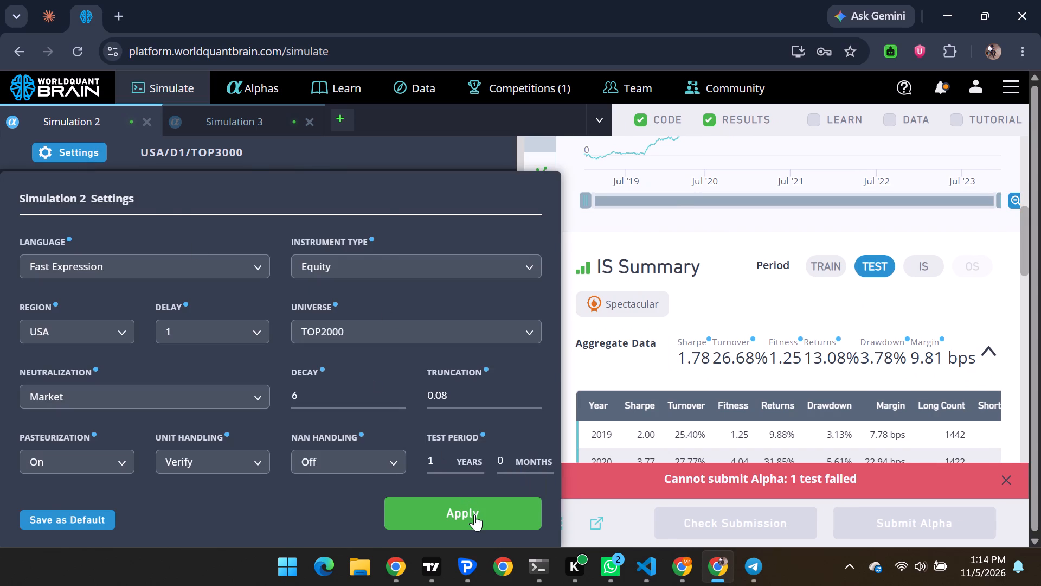
pyautogui.click(477, 520)
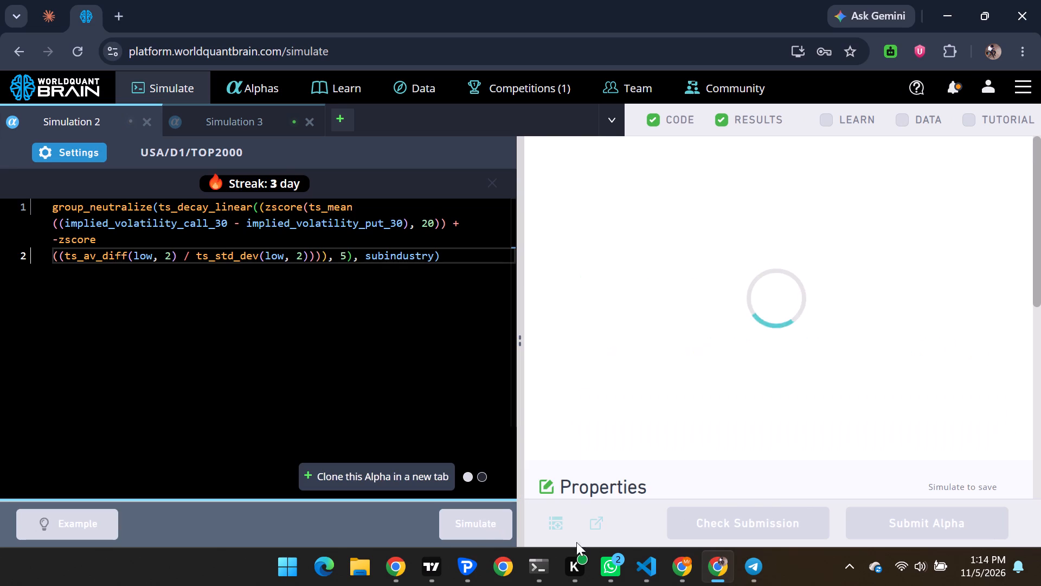
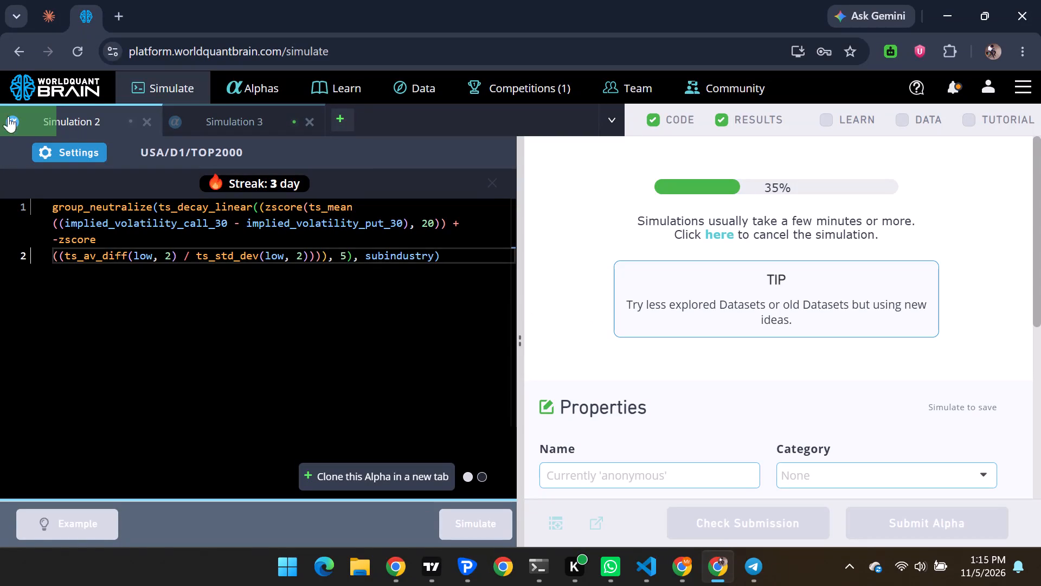
# Review the Simulation 2 settings while its simulation runs, and close them without changes.
pyautogui.click(67, 148)
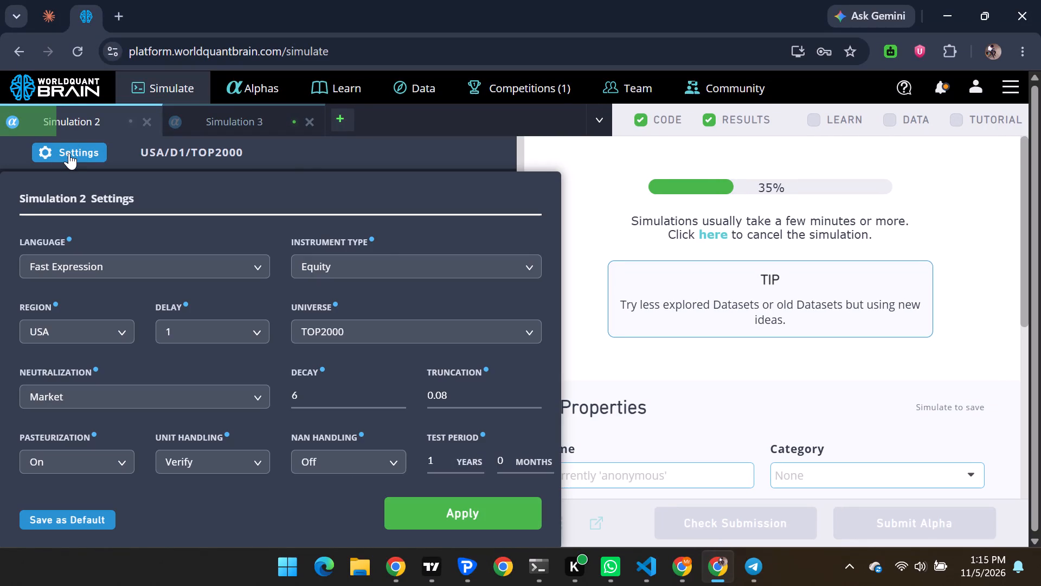
pyautogui.click(69, 153)
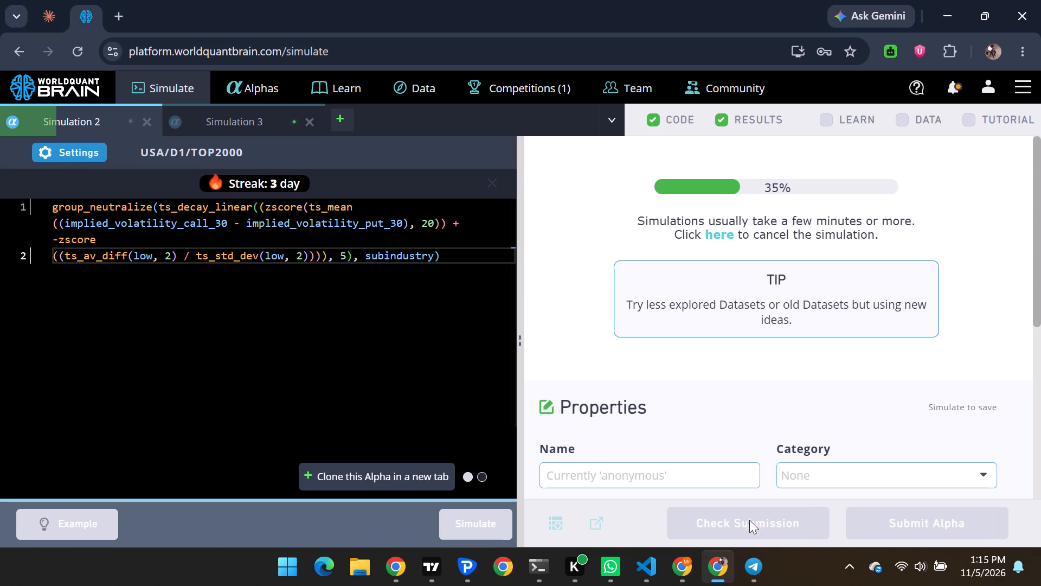
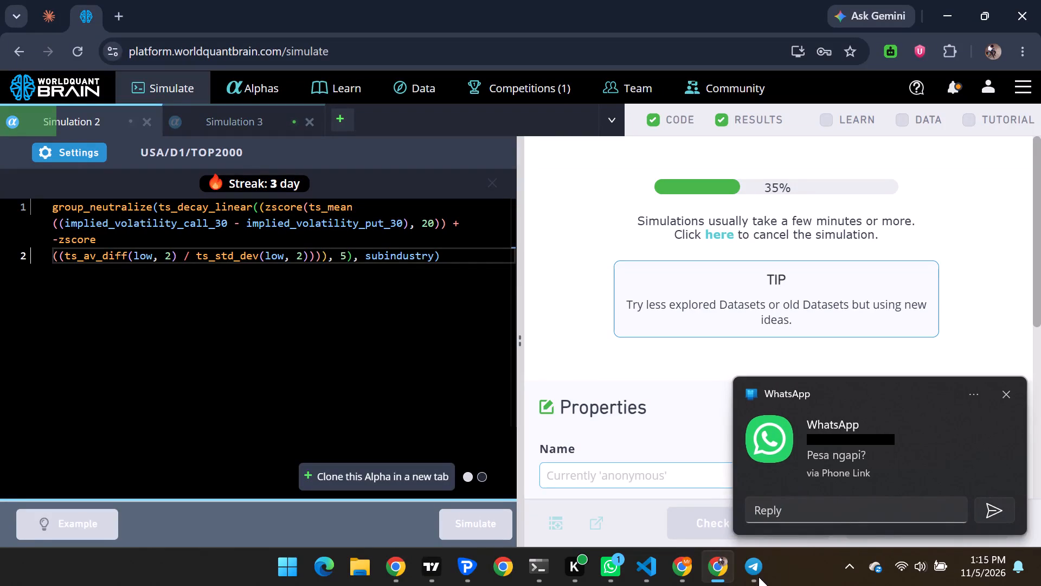
# Review the Simulation 2 settings and close them without changes.
pyautogui.click(76, 157)
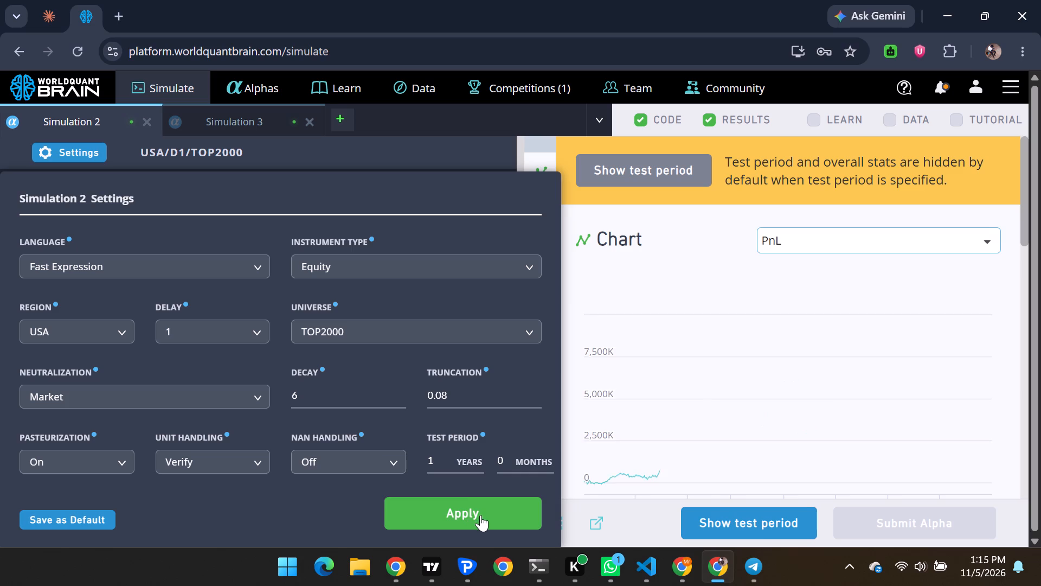
pyautogui.click(583, 463)
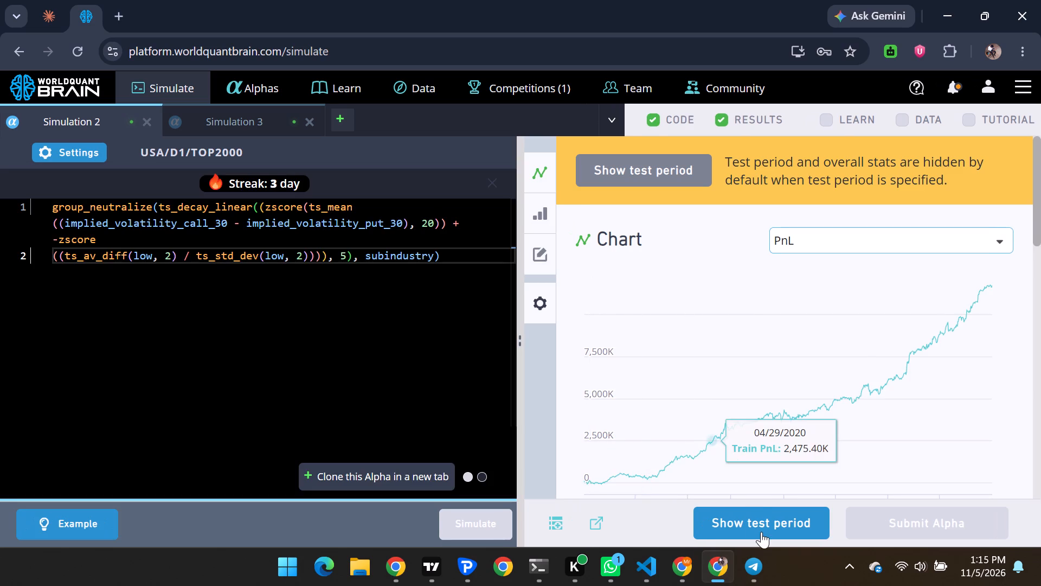
# Reveal the test period for the Simulation 2 alpha and view its IS Summary statistics.
pyautogui.click(761, 533)
pyautogui.scroll(-4, 757, 429)
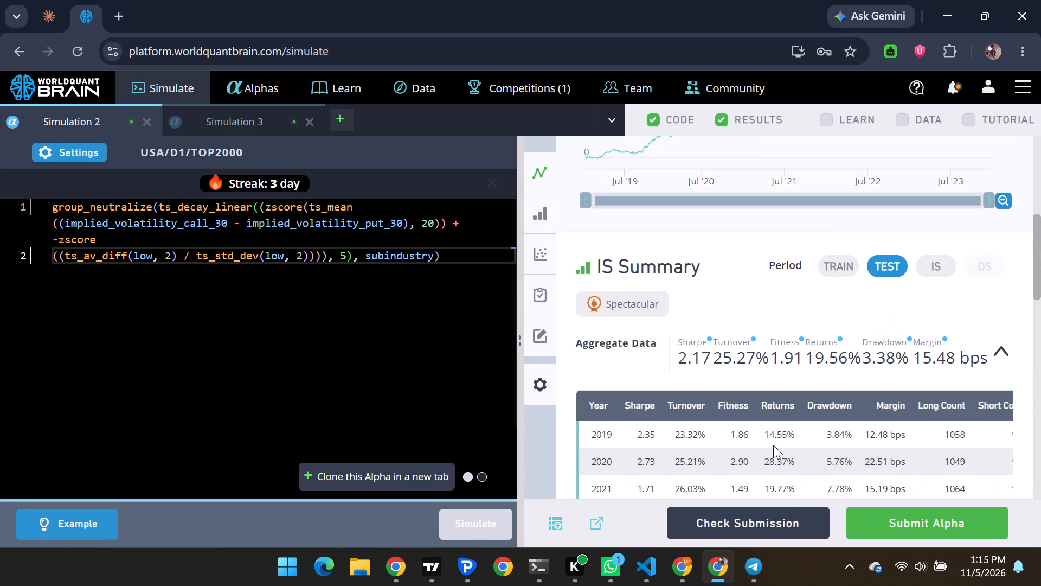
# Run the submission check on the Simulation 2 alpha and expand the failed-test details under IS Testing Status.
pyautogui.click(787, 517)
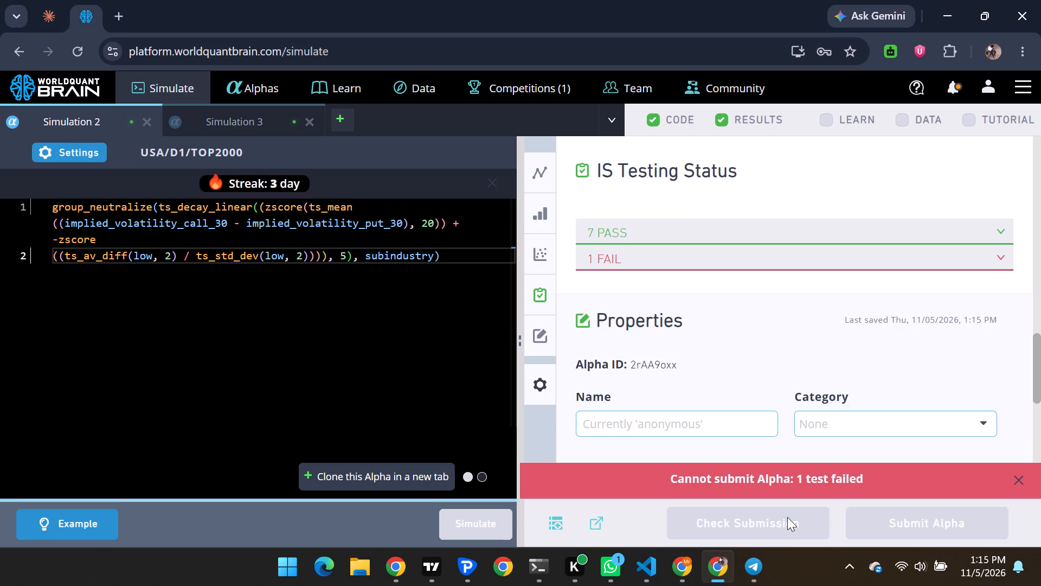
pyautogui.click(818, 266)
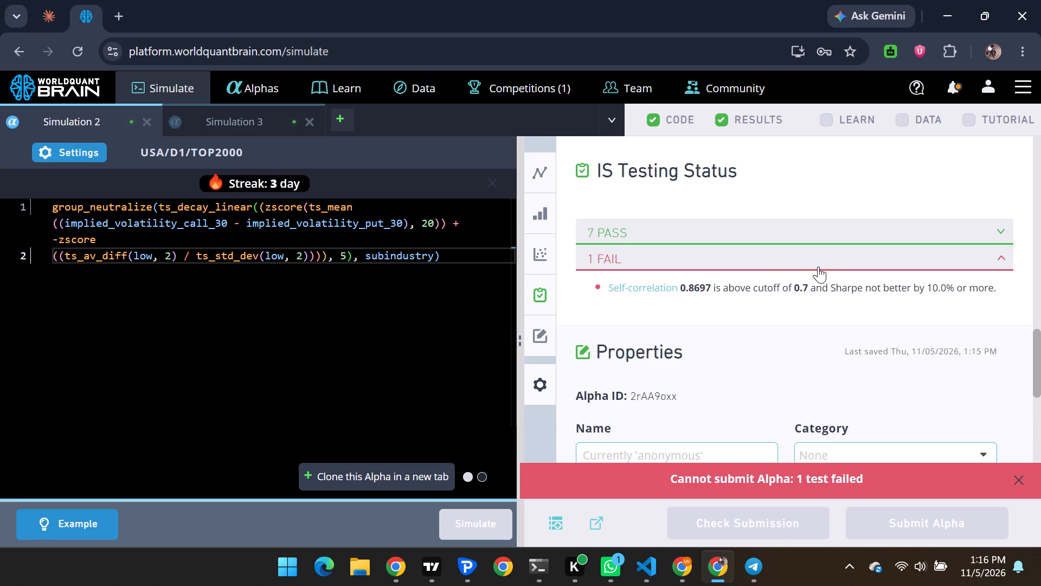
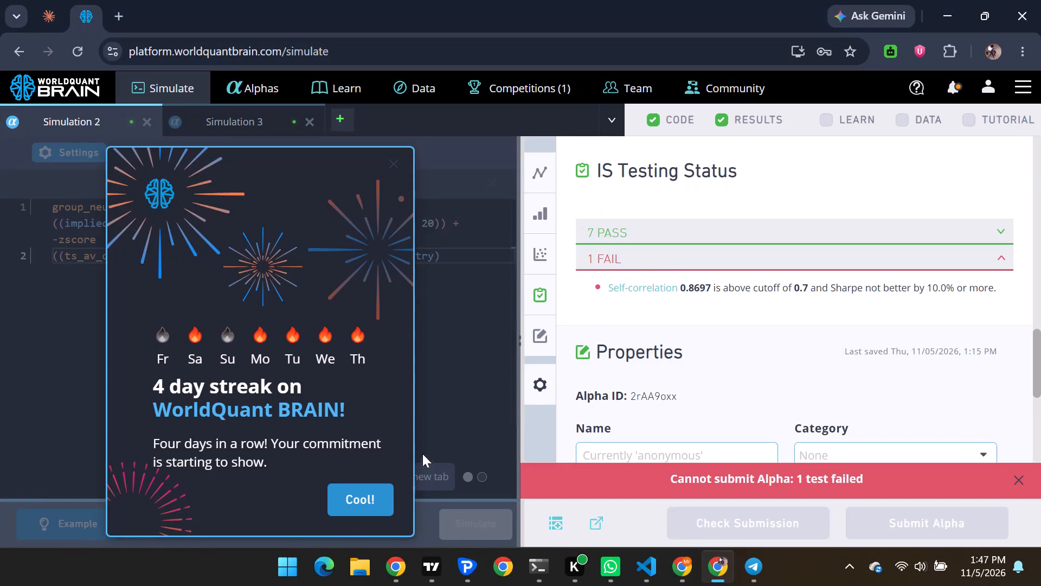
# Dismiss the streak message and collapse the failed-test details under IS Testing Status.
pyautogui.click(357, 500)
pyautogui.click(626, 256)
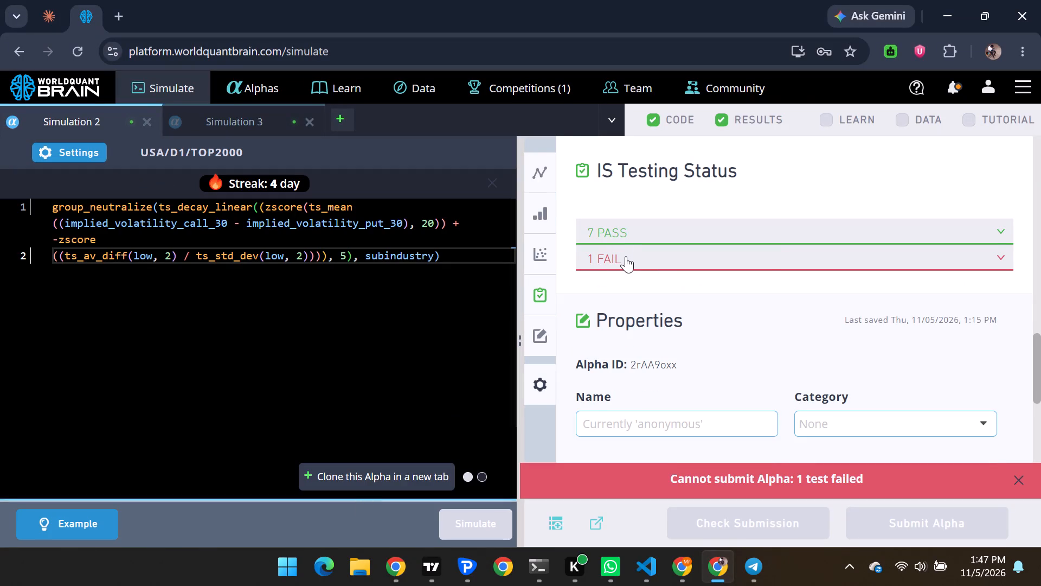
pyautogui.click(626, 256)
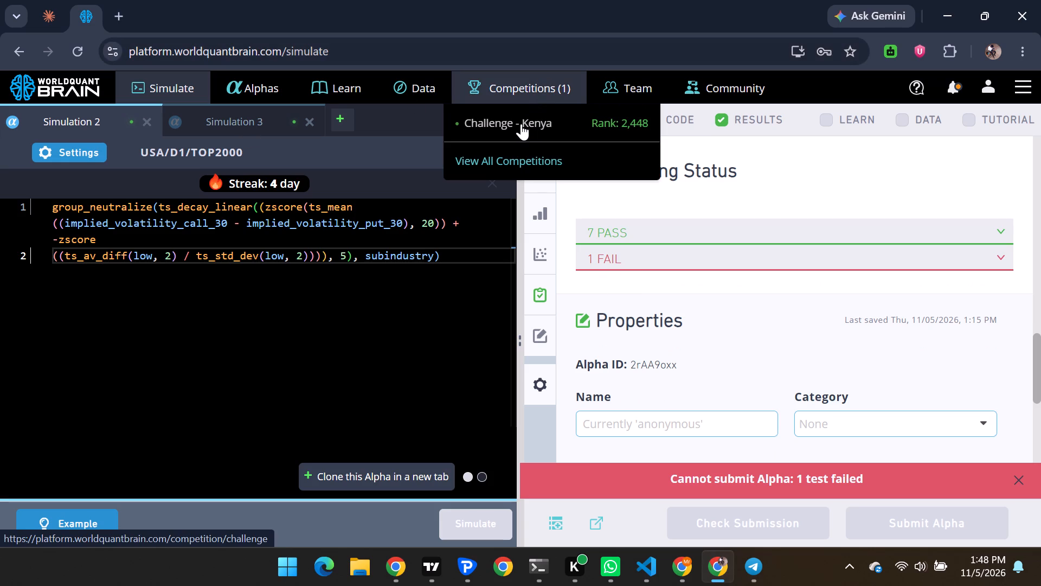
# Switch to the Pepperstone MT5 trading terminal to view the XAUUSD M5 chart and open trades.
pyautogui.click(464, 585)
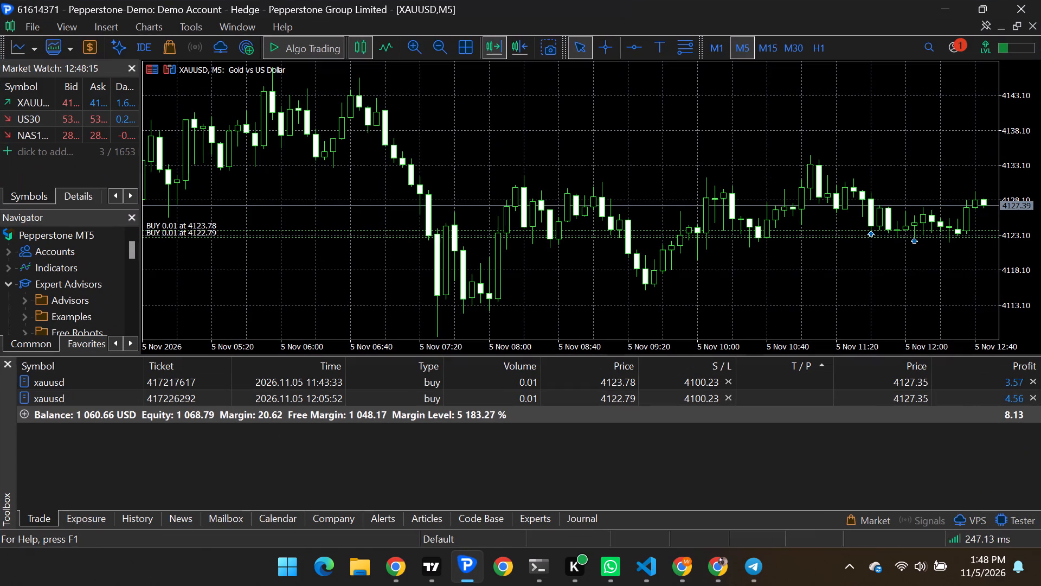
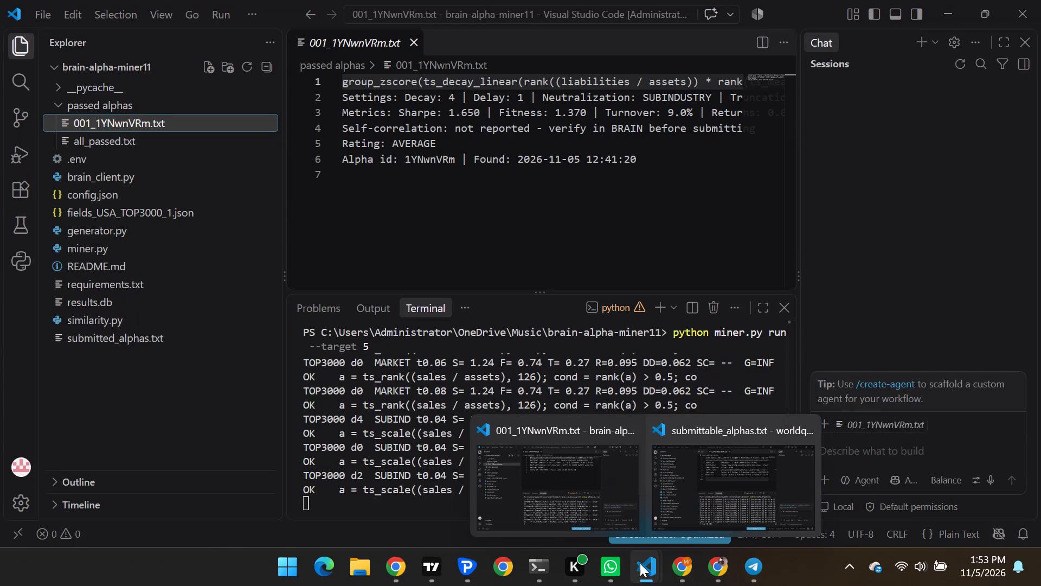
# Switch to the worldquant6 project in VS Code and copy the complete group_rank expression of alpha QPvvNlQX from submittable_alphas.txt.
pyautogui.click(708, 469)
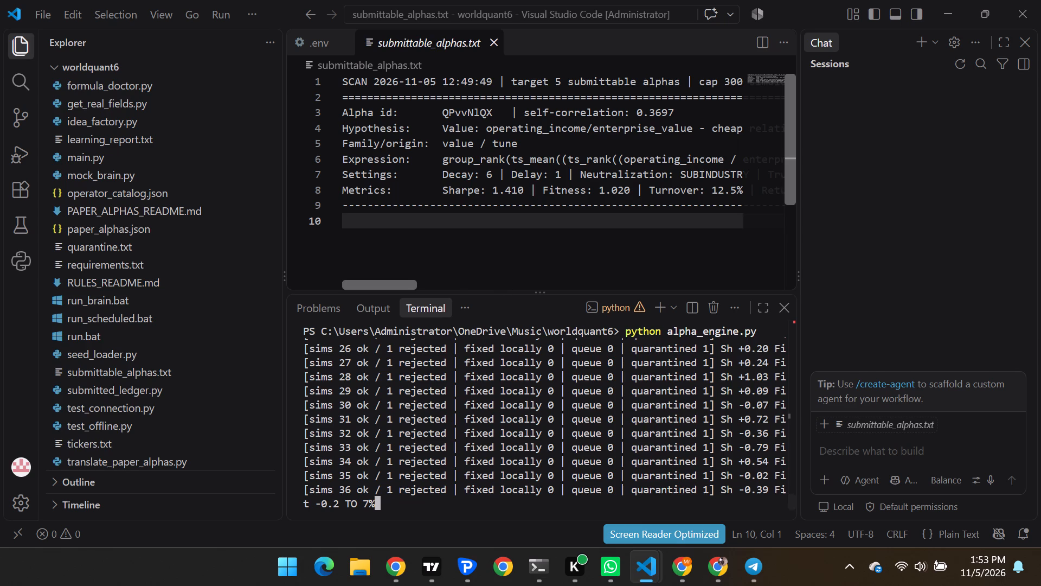
pyautogui.moveTo(404, 284); pyautogui.dragTo(478, 271)
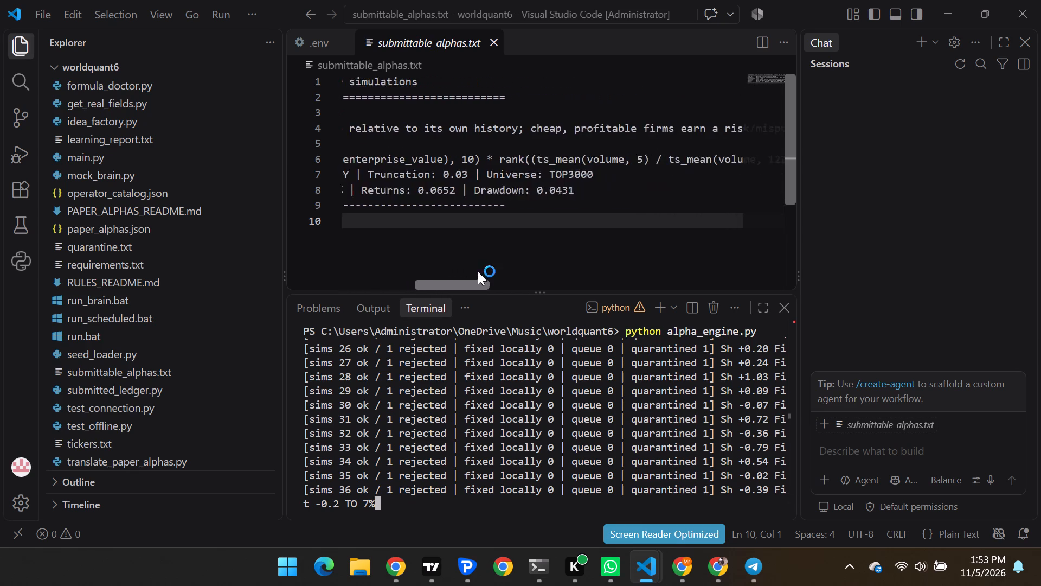
pyautogui.moveTo(478, 271); pyautogui.dragTo(374, 286)
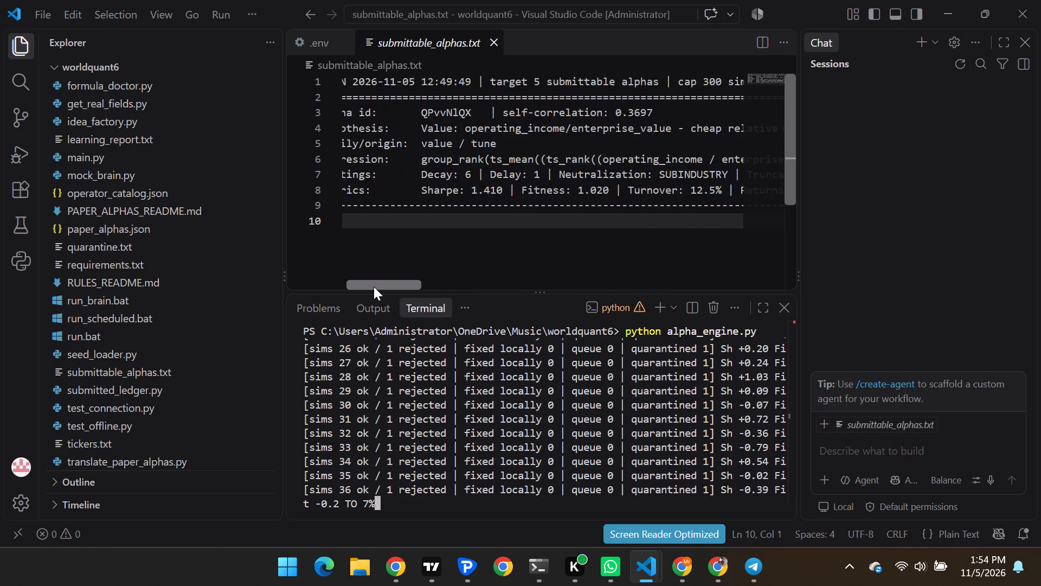
pyautogui.moveTo(374, 286); pyautogui.dragTo(375, 289)
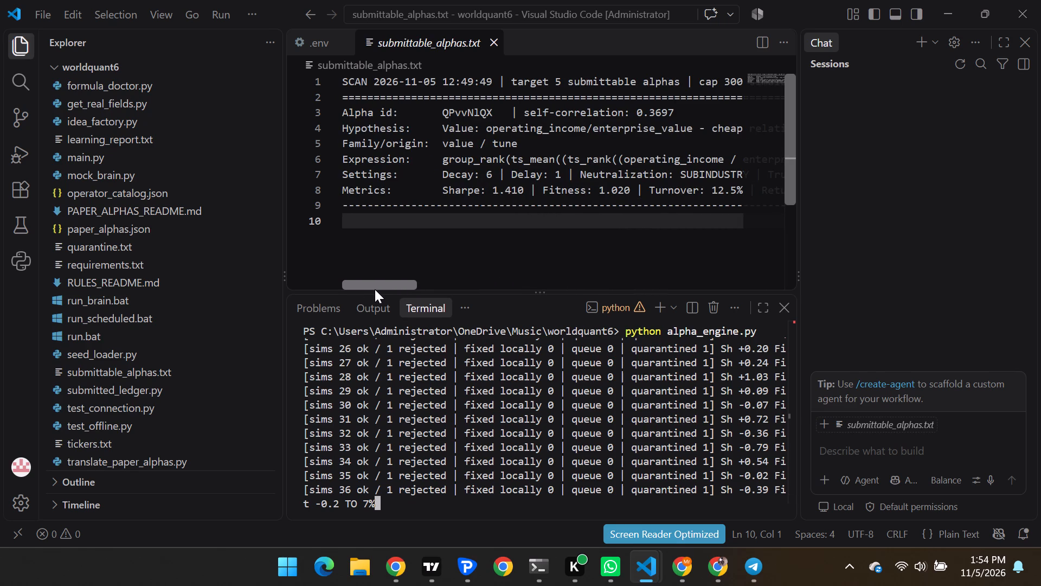
pyautogui.moveTo(375, 289); pyautogui.dragTo(394, 289)
pyautogui.moveTo(438, 162); pyautogui.dragTo(639, 171)
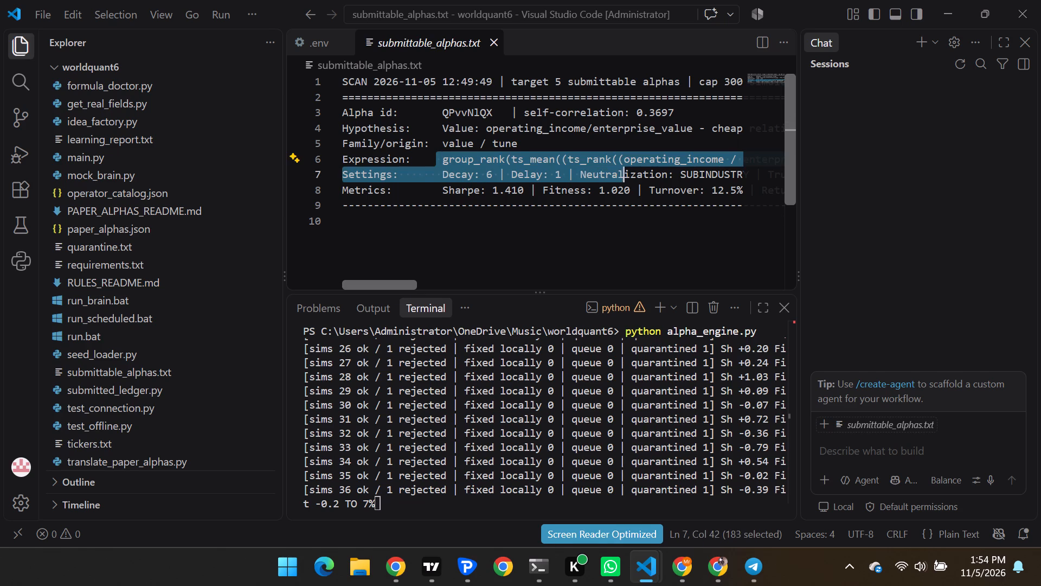
pyautogui.moveTo(639, 171); pyautogui.dragTo(744, 155)
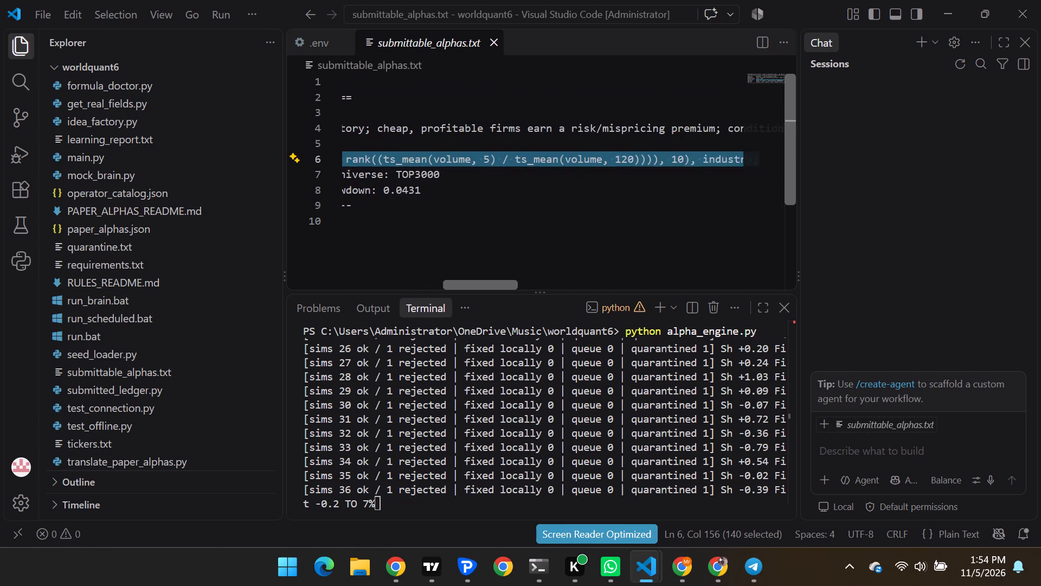
pyautogui.moveTo(744, 155); pyautogui.dragTo(670, 164)
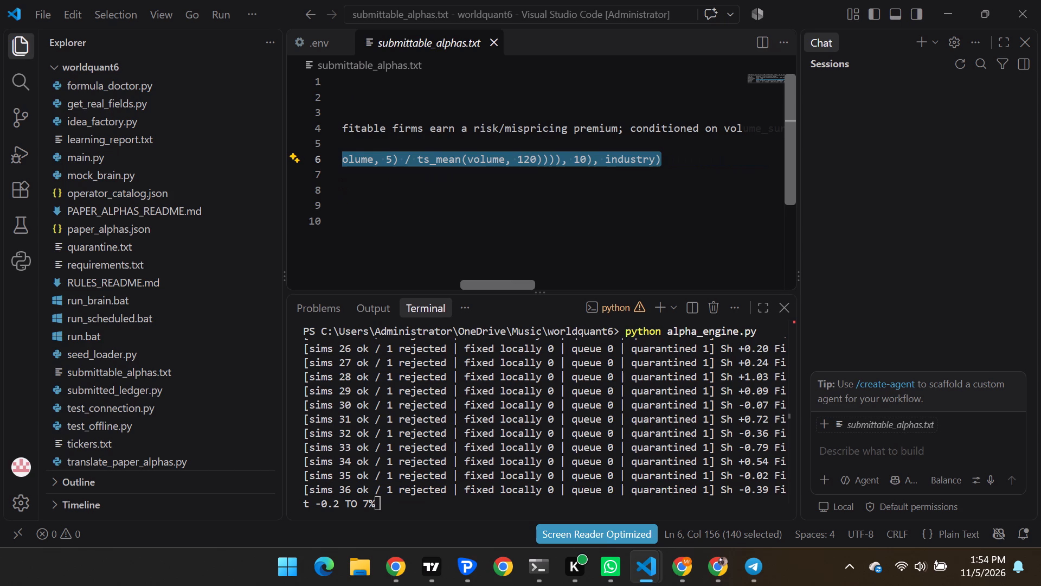
pyautogui.hotkey('ctrl', 'c')
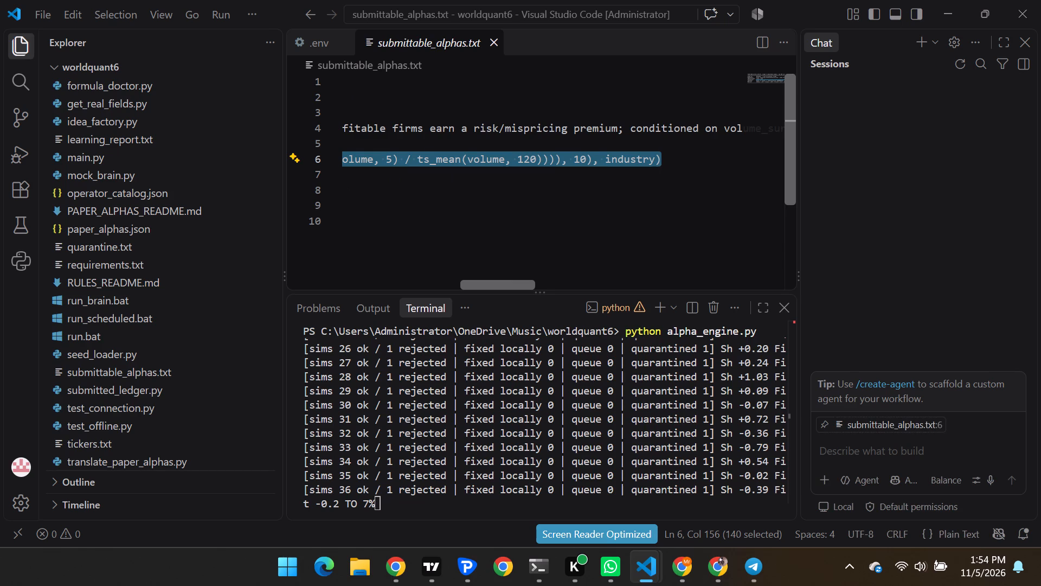
pyautogui.click(702, 141)
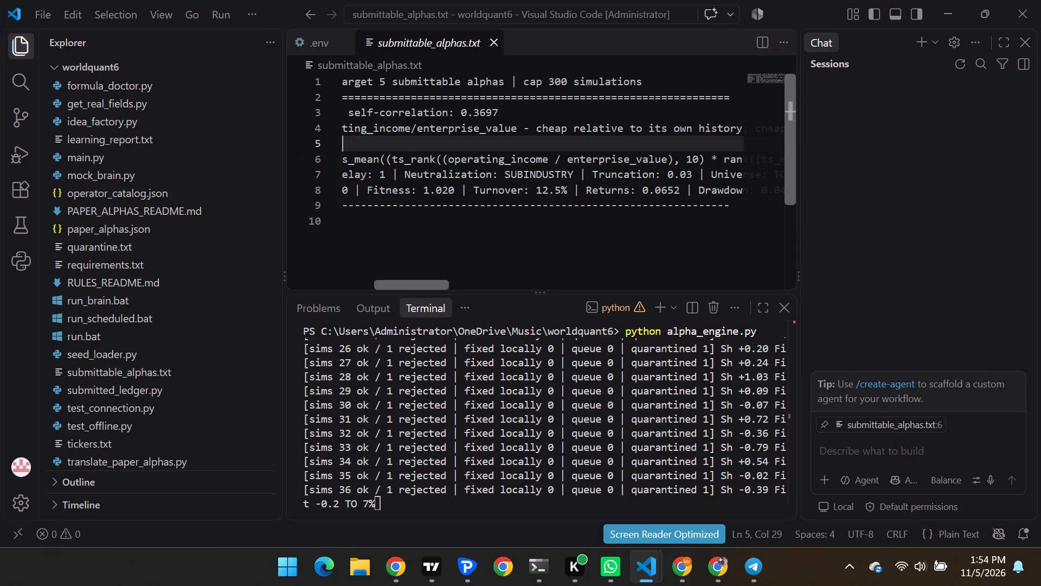
pyautogui.scroll(-2, 638, 225)
pyautogui.scroll(2, 634, 228)
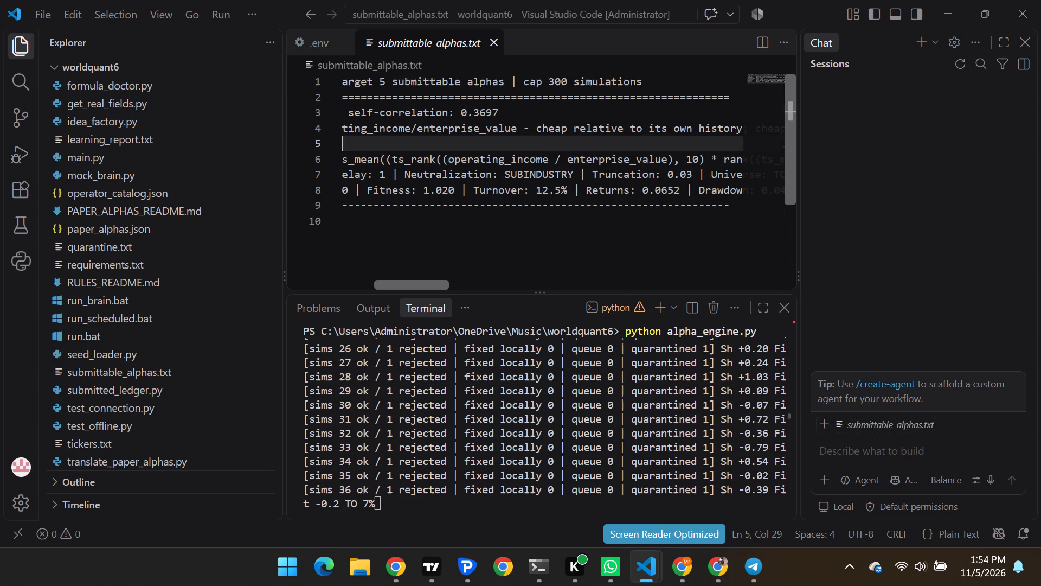
# Switch to WorldQuant BRAIN in Chrome and replace the whole Simulation 2 code with the copied operating_income / enterprise_value expression.
pyautogui.click(714, 570)
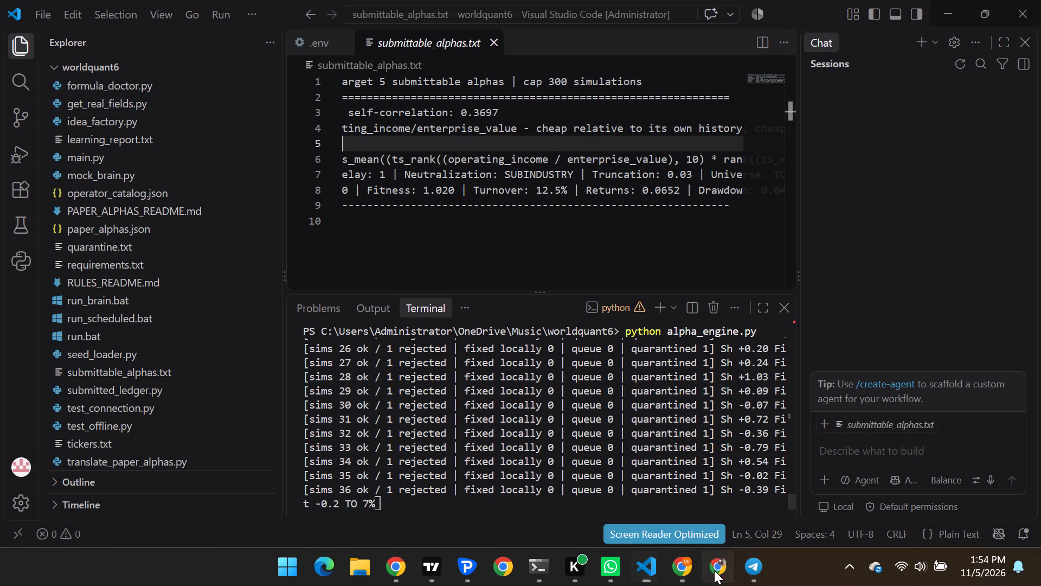
pyautogui.moveTo(455, 252); pyautogui.dragTo(283, 238)
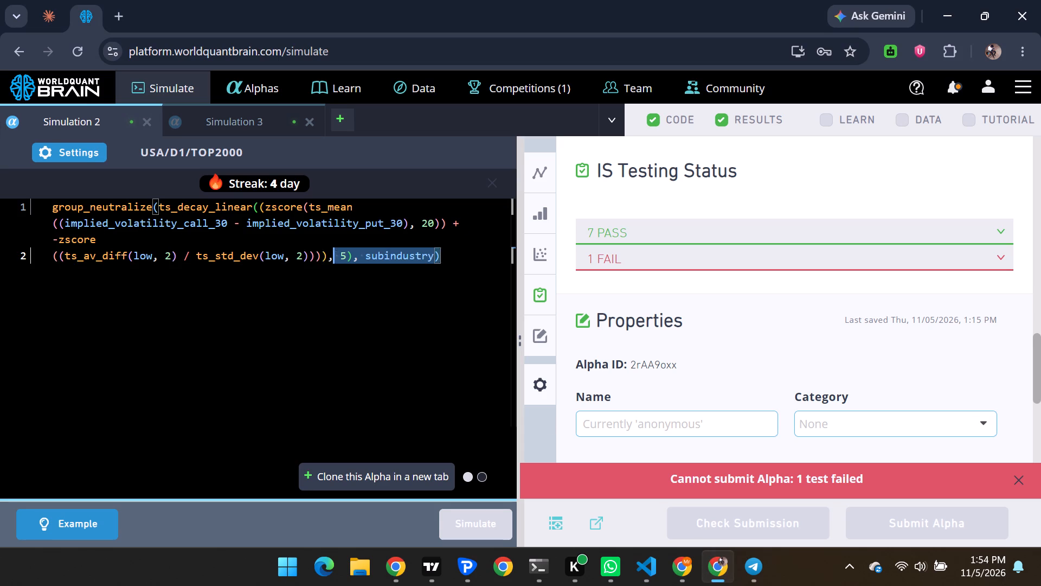
pyautogui.moveTo(283, 238); pyautogui.dragTo(52, 192)
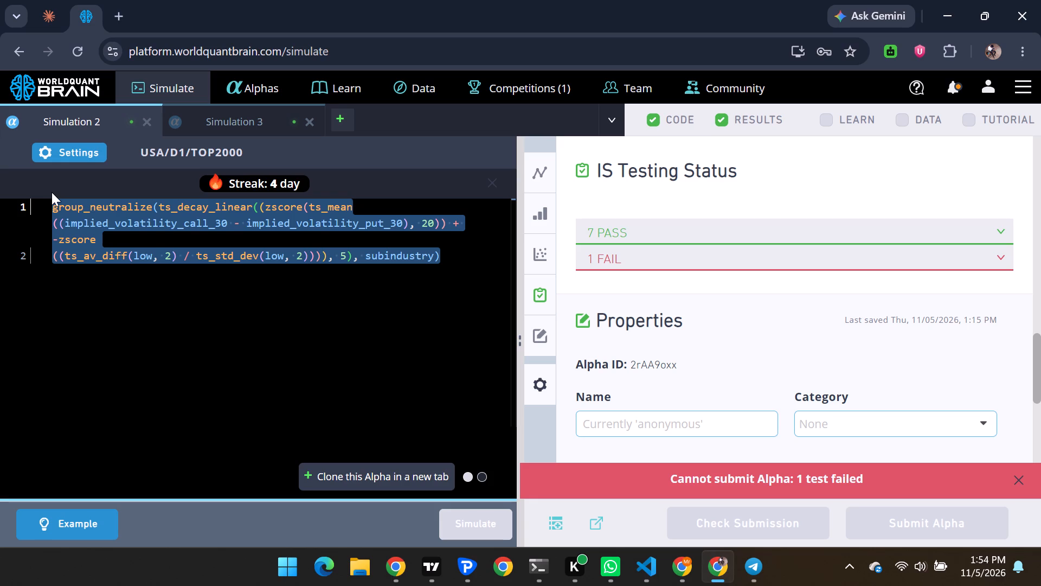
pyautogui.hotkey('ctrl', 'v')
# In the Simulation 2 settings, choose Subindustry neutralization and the TOP3000 universe, and lower the truncation.
pyautogui.click(62, 156)
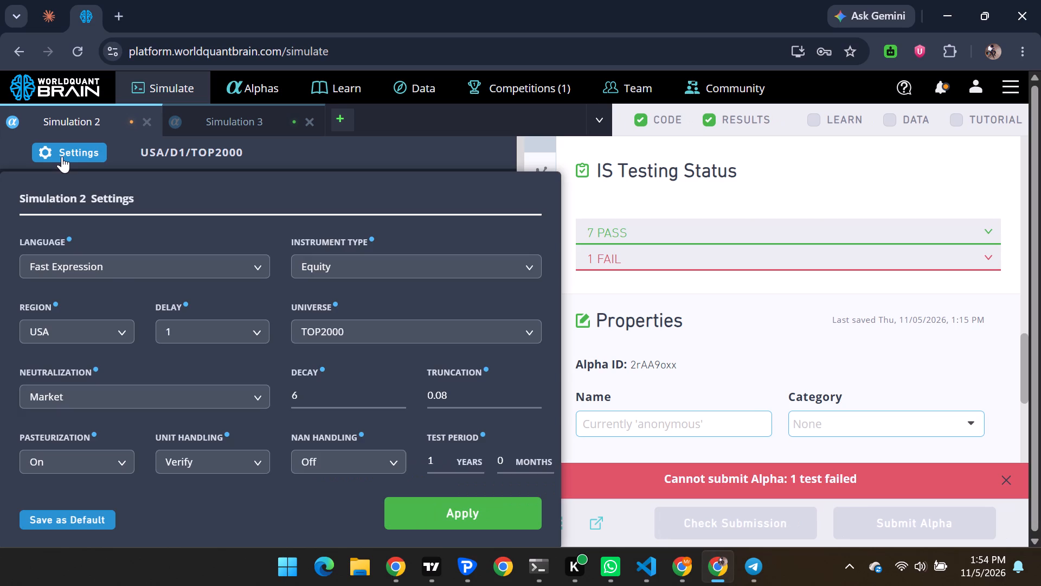
pyautogui.click(138, 392)
pyautogui.scroll(-1, 103, 477)
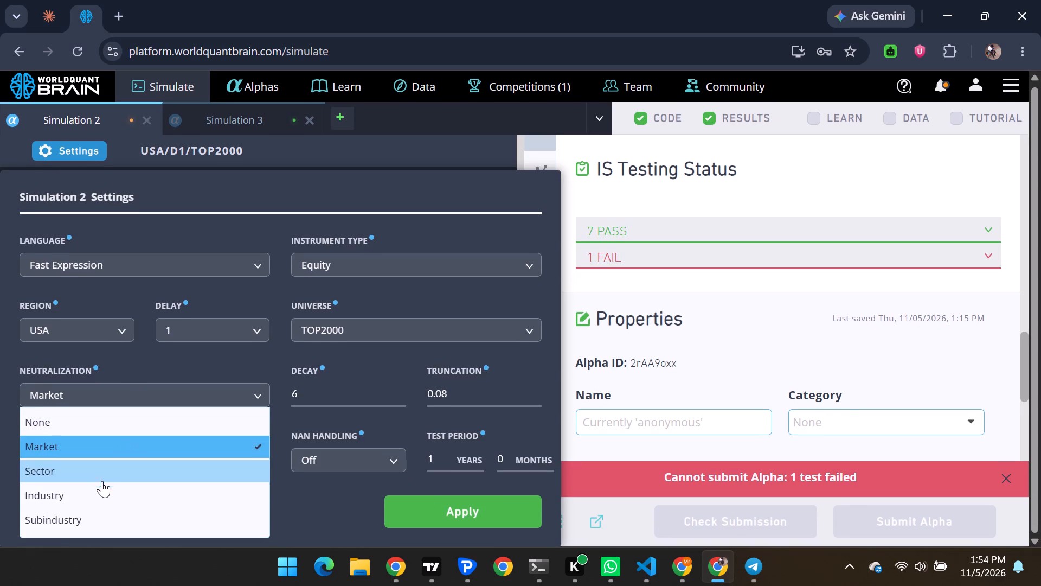
pyautogui.click(82, 519)
pyautogui.click(356, 329)
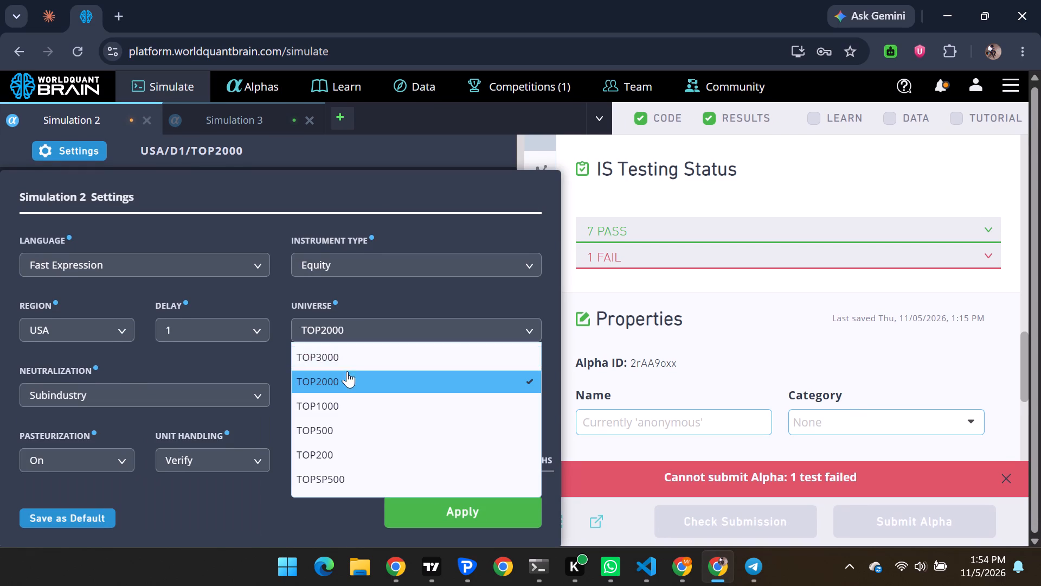
pyautogui.click(347, 350)
pyautogui.tripleClick(537, 397)
pyautogui.doubleClick(537, 397)
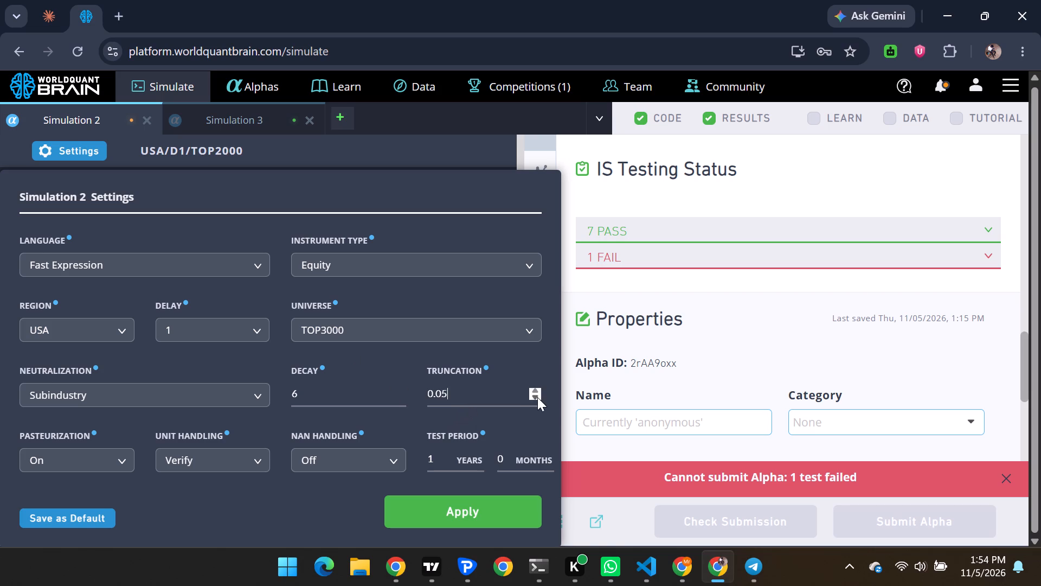
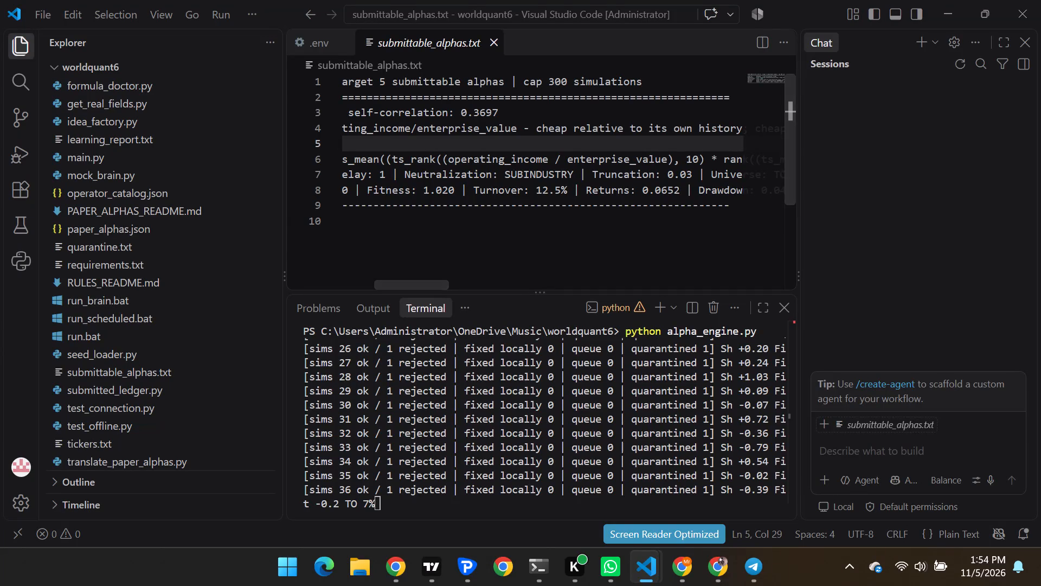
# Review the decay, delay, neutralization, truncation and universe listed for alpha QPvvNlQX in submittable_alphas.txt.
pyautogui.moveTo(429, 285); pyautogui.dragTo(448, 282)
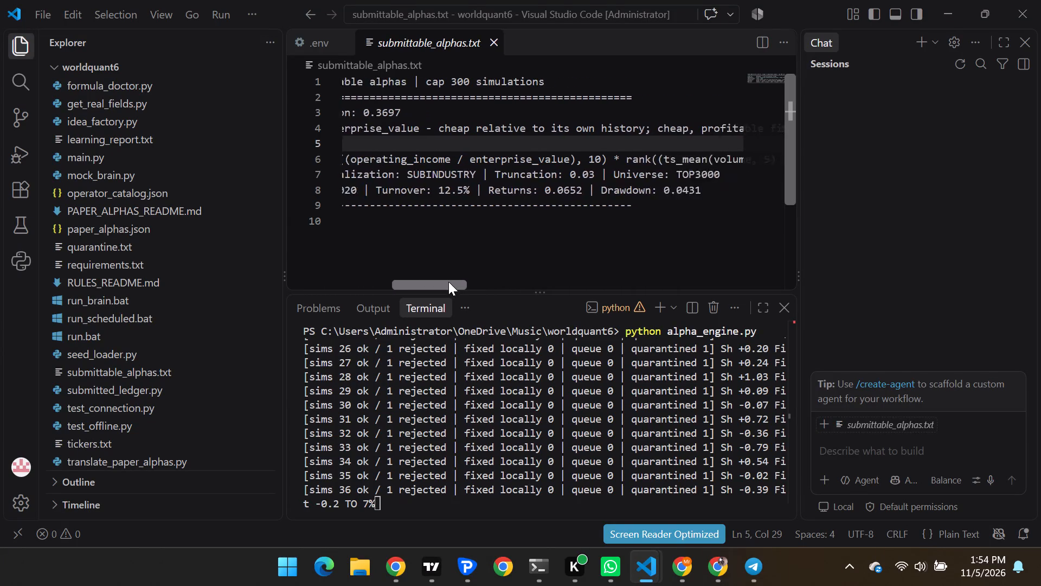
pyautogui.moveTo(448, 282); pyautogui.dragTo(449, 285)
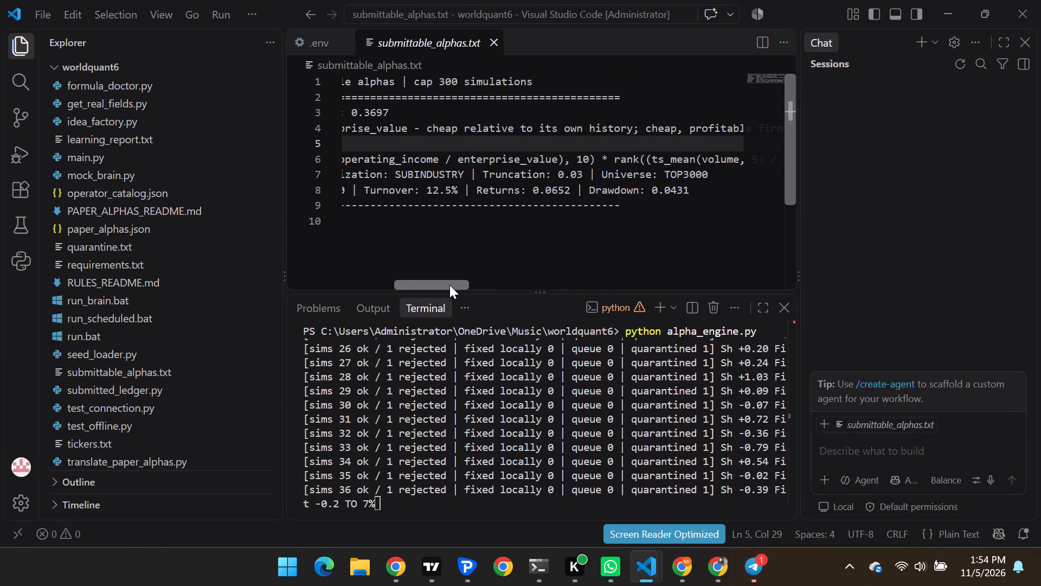
pyautogui.moveTo(449, 285); pyautogui.dragTo(446, 286)
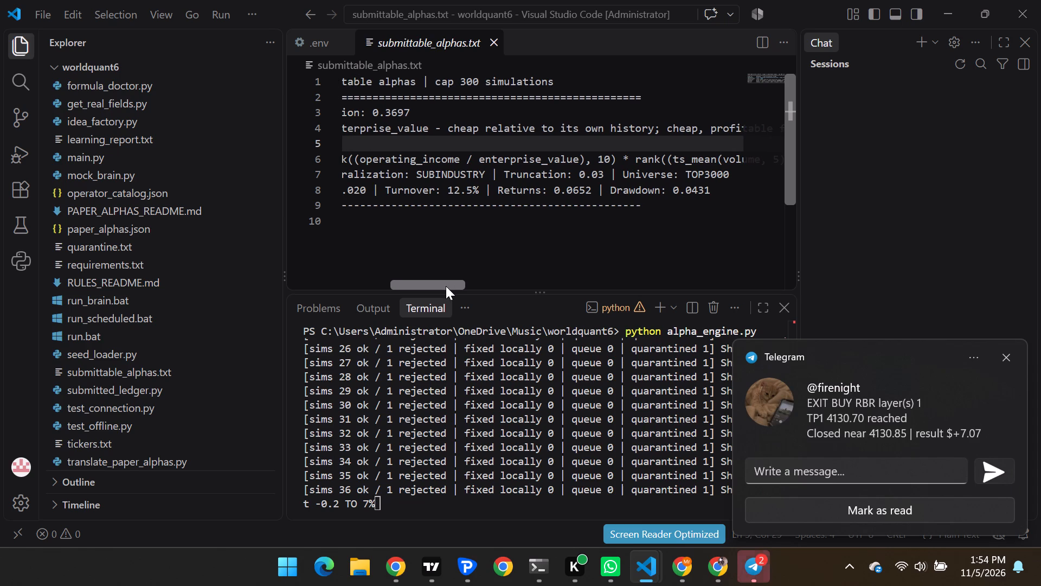
pyautogui.moveTo(446, 286); pyautogui.dragTo(436, 286)
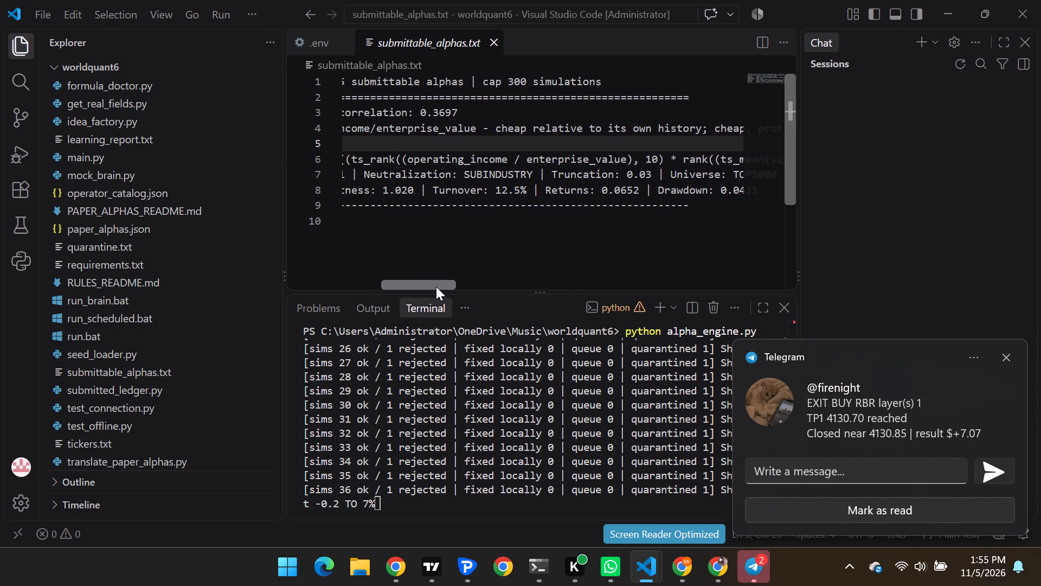
pyautogui.moveTo(436, 286); pyautogui.dragTo(408, 279)
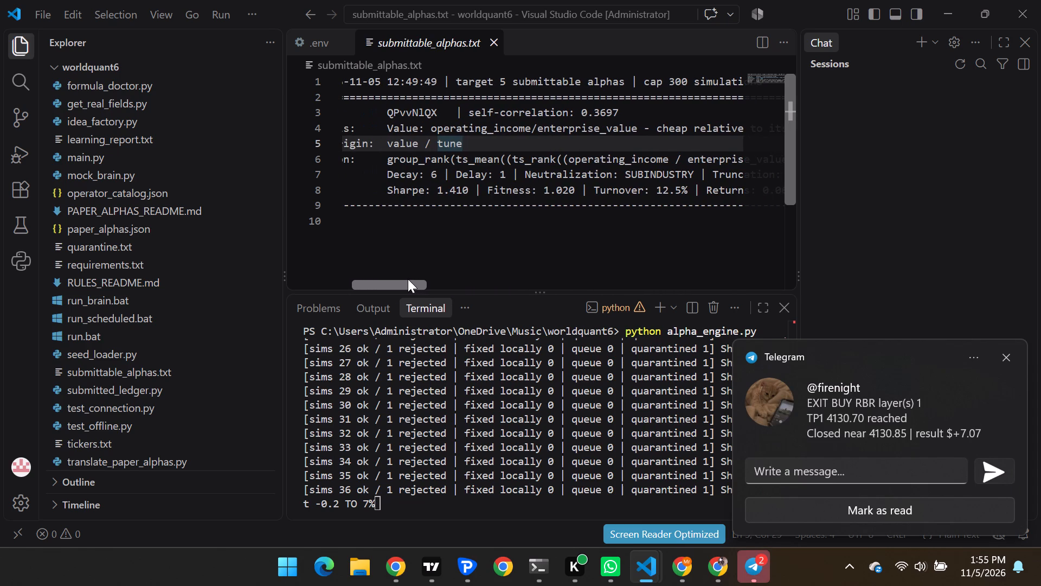
pyautogui.moveTo(408, 279); pyautogui.dragTo(408, 279)
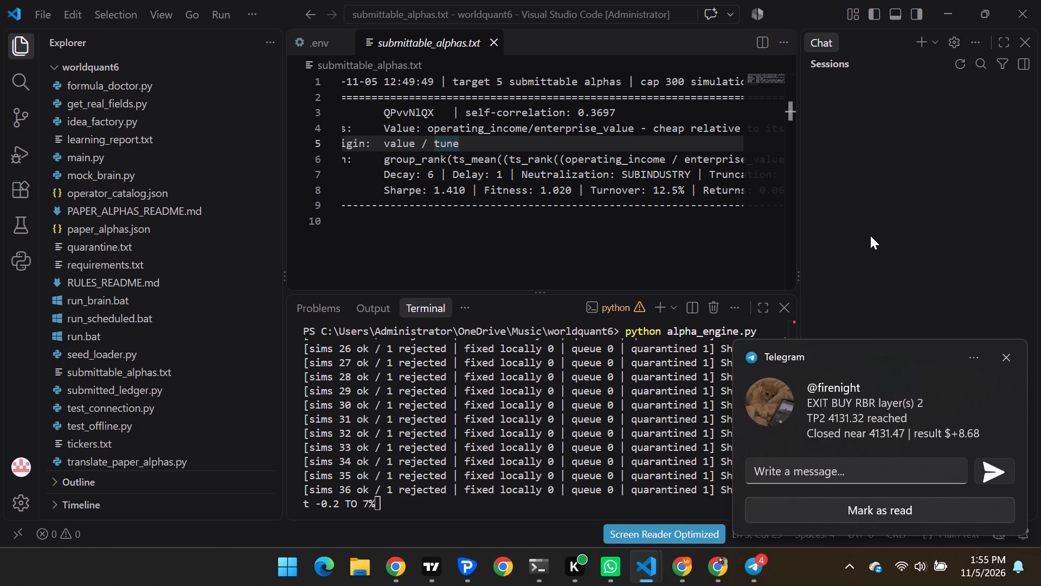
# Switch to WorldQuant BRAIN in Chrome, apply the pending Simulation 2 settings and start simulating the operating_income / enterprise_value alpha.
pyautogui.click(719, 574)
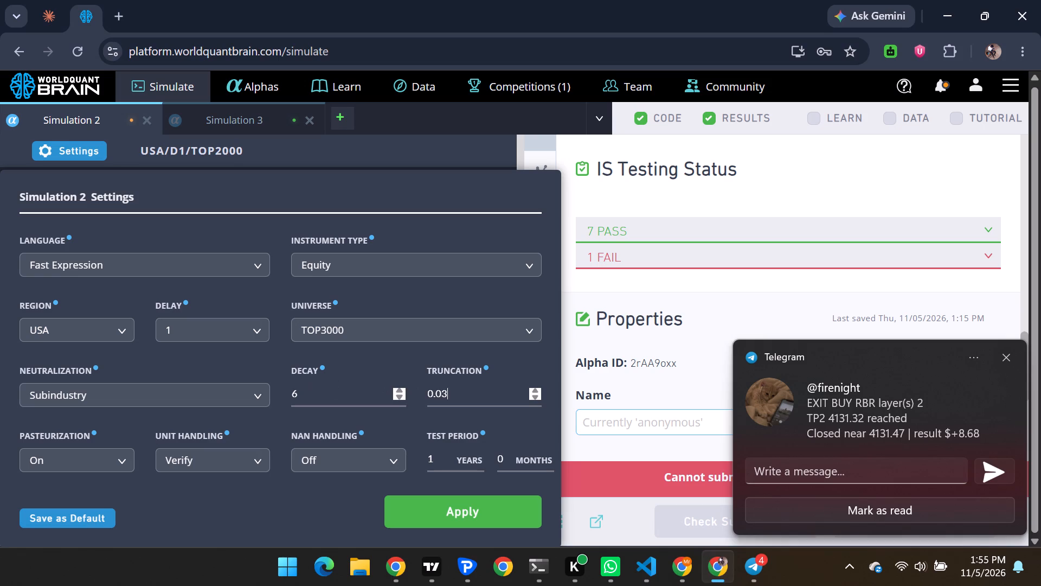
pyautogui.click(423, 518)
pyautogui.click(479, 518)
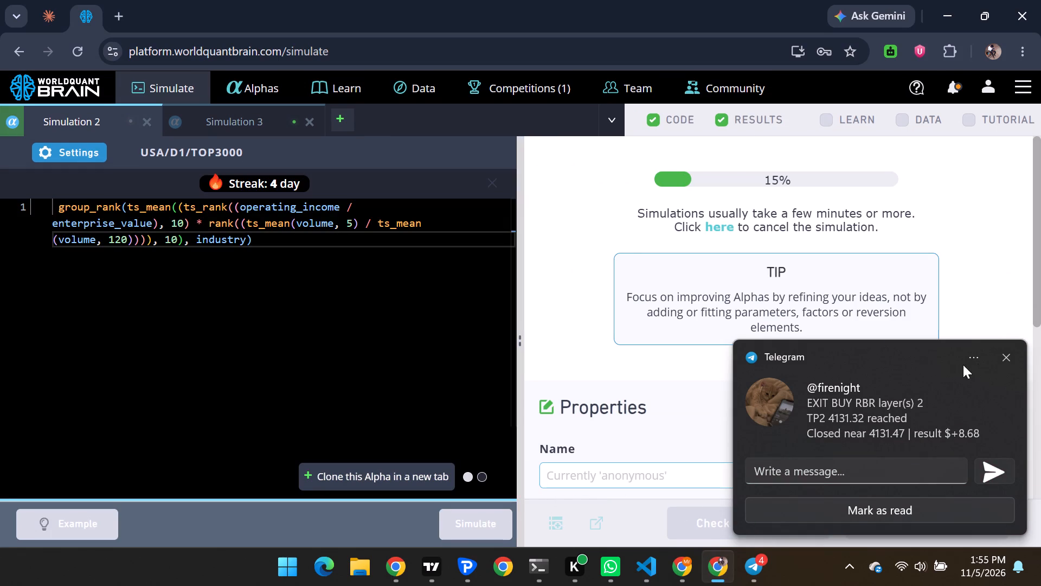
# Dismiss the stacked Telegram trade notifications covering the simulation page.
pyautogui.click(1005, 358)
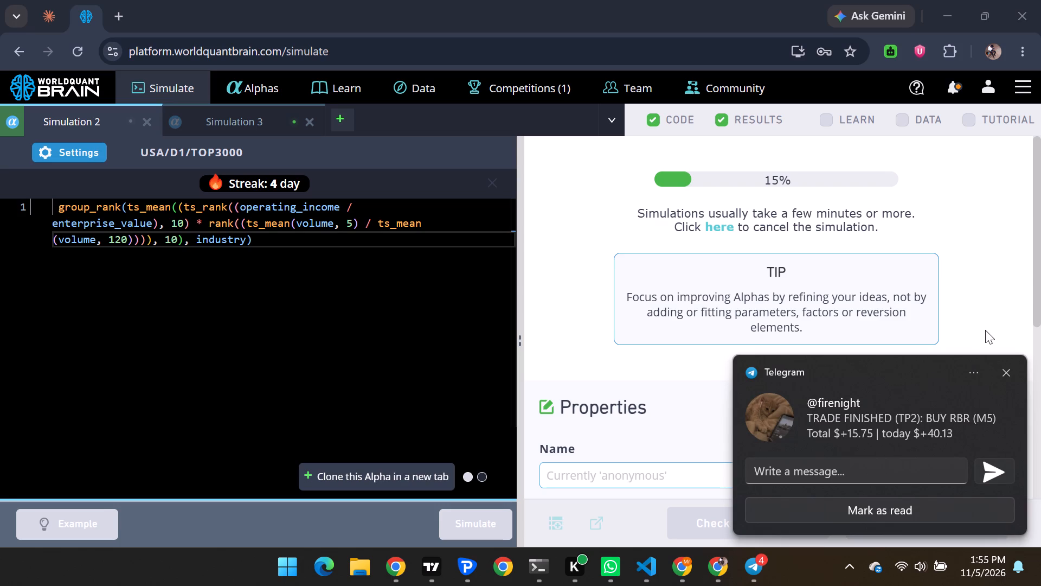
pyautogui.click(1008, 371)
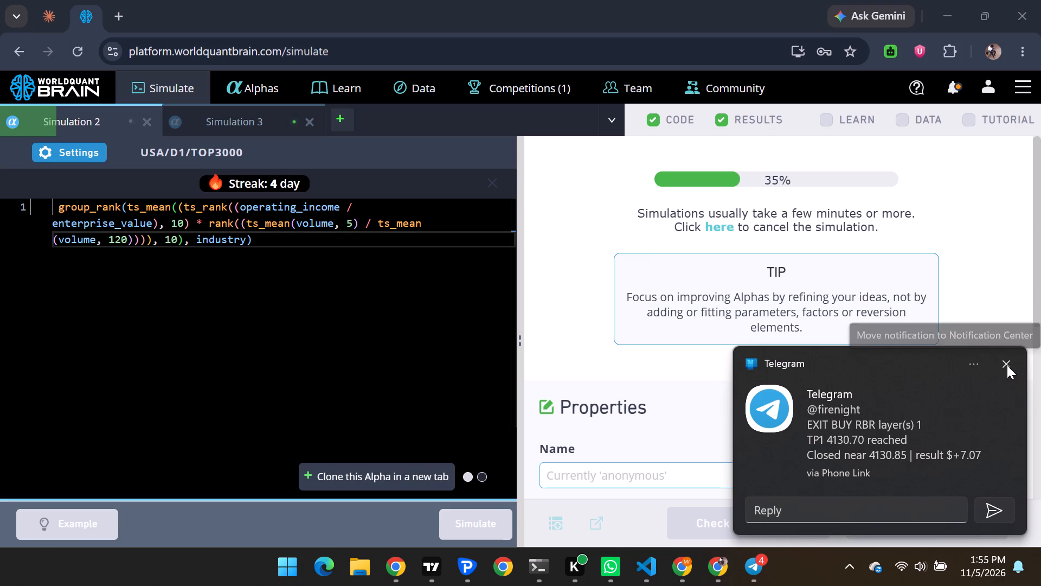
pyautogui.click(1007, 365)
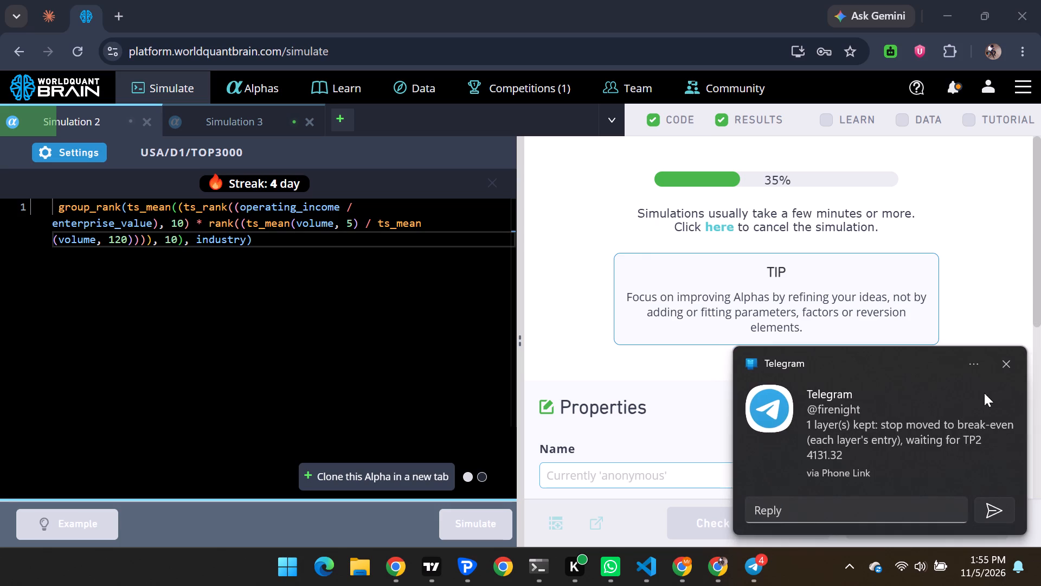
pyautogui.click(1007, 364)
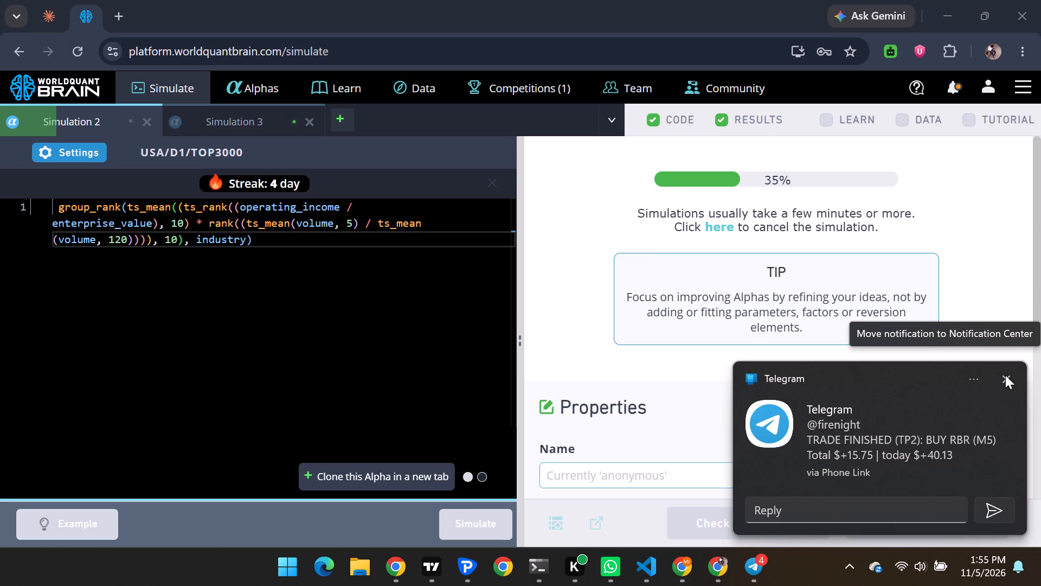
pyautogui.click(1005, 375)
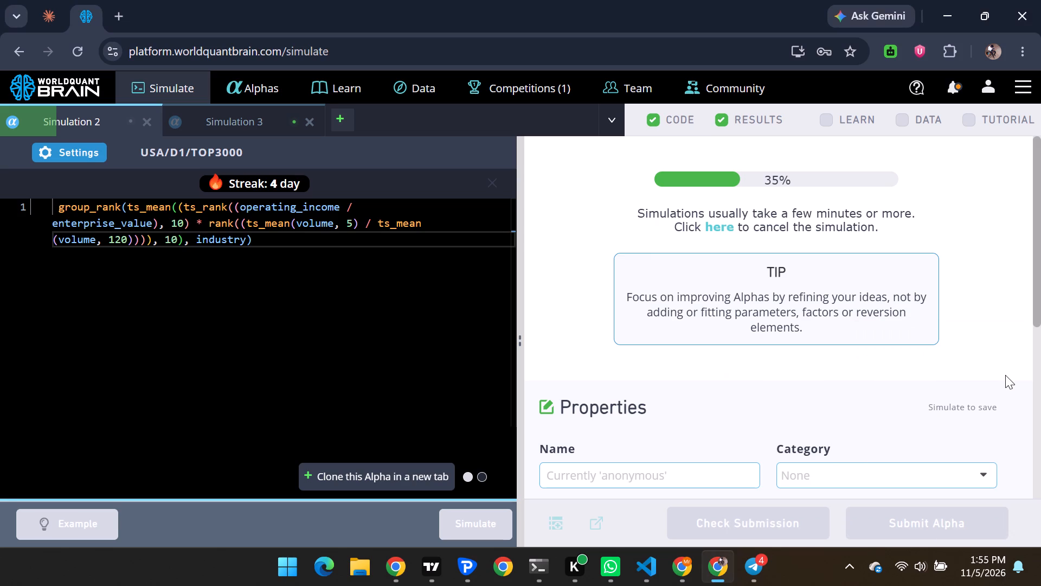
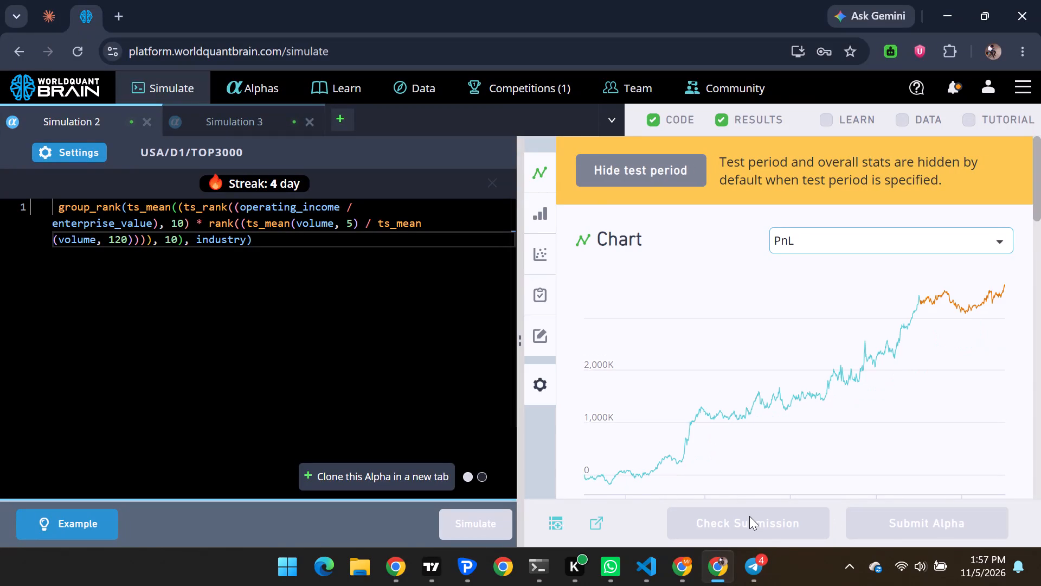
# Show the IS-period statistics in the IS Summary of Simulation 2.
pyautogui.scroll(-3, 789, 365)
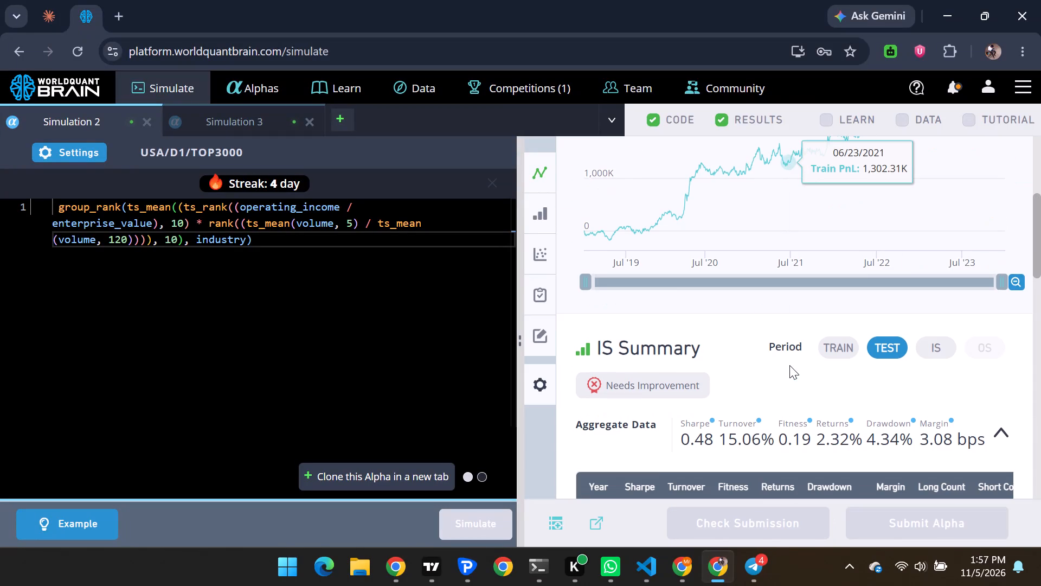
pyautogui.click(926, 348)
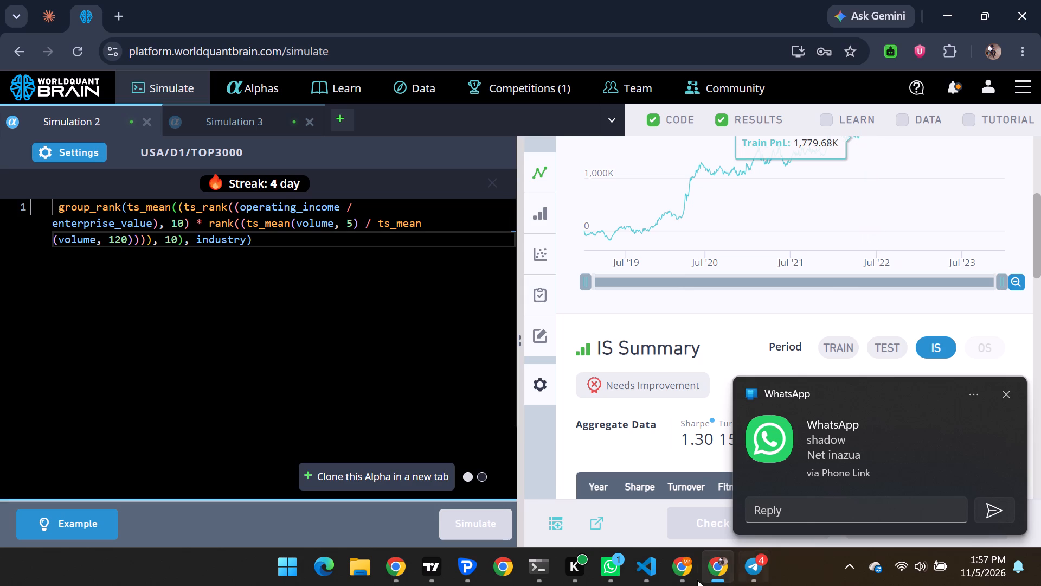
# Switch to VS Code to review the settings and statistics recorded for alpha QPvvNlQX in submittable_alphas.txt, and return to WorldQuant BRAIN in Chrome.
pyautogui.click(652, 571)
pyautogui.click(733, 469)
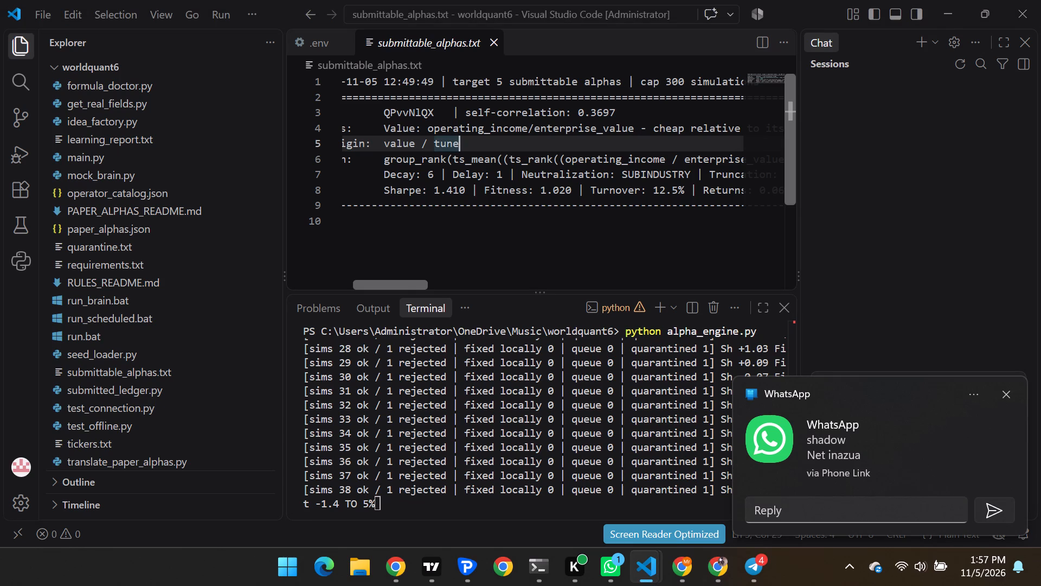
pyautogui.moveTo(409, 285); pyautogui.dragTo(409, 285)
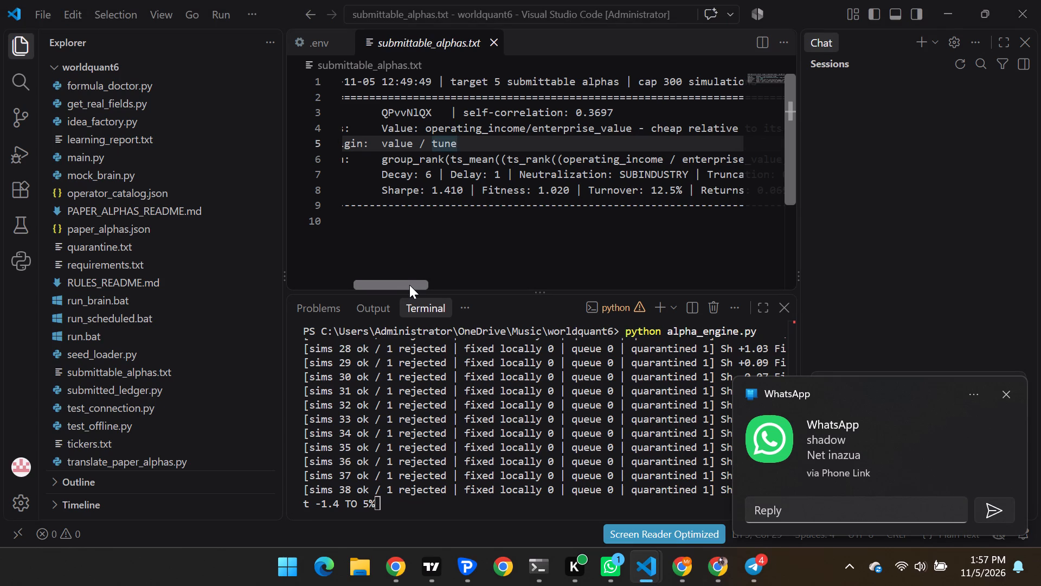
pyautogui.moveTo(409, 285); pyautogui.dragTo(413, 284)
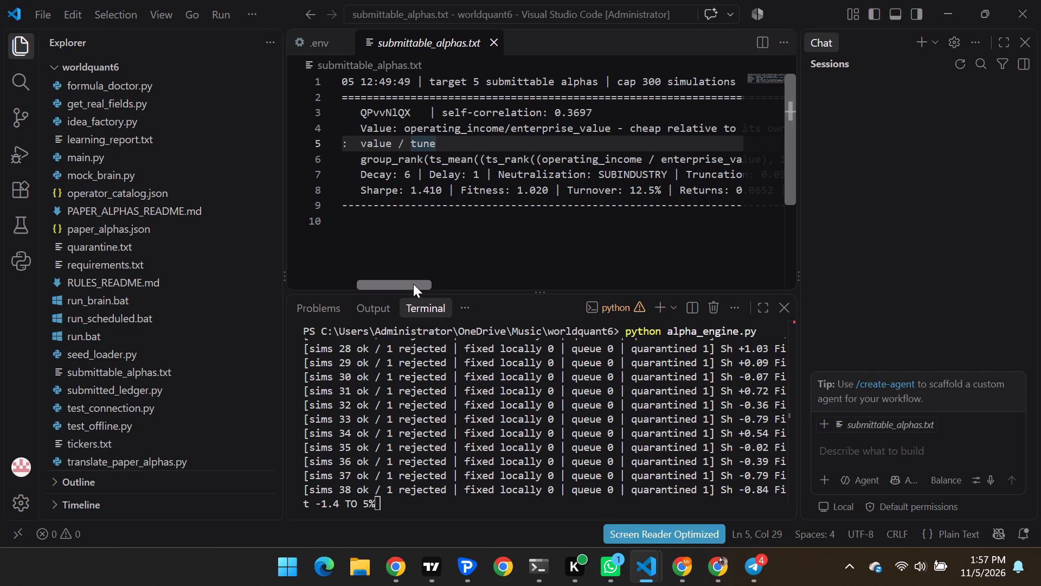
pyautogui.moveTo(413, 284); pyautogui.dragTo(444, 285)
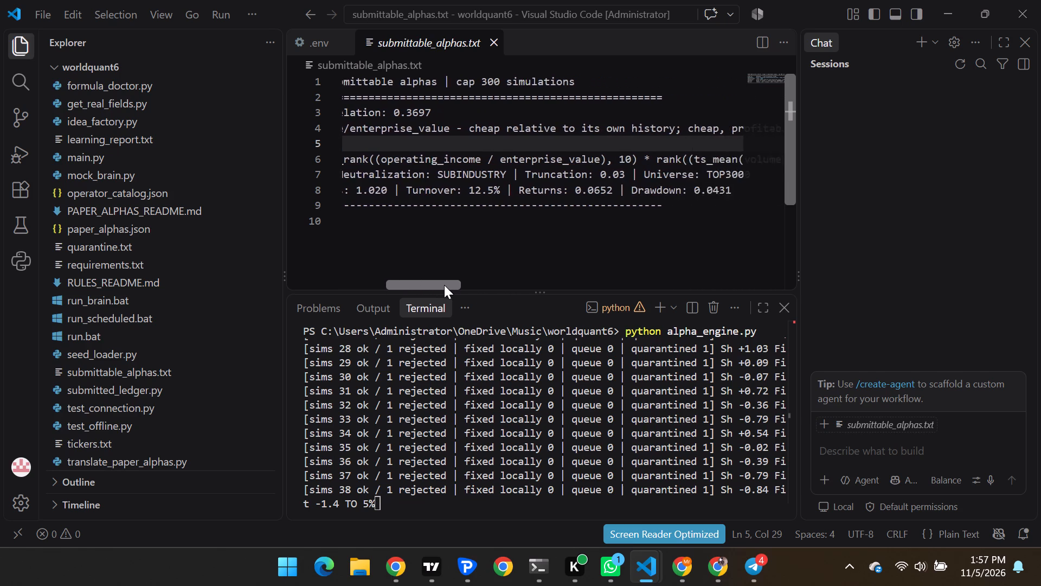
pyautogui.moveTo(444, 285); pyautogui.dragTo(451, 286)
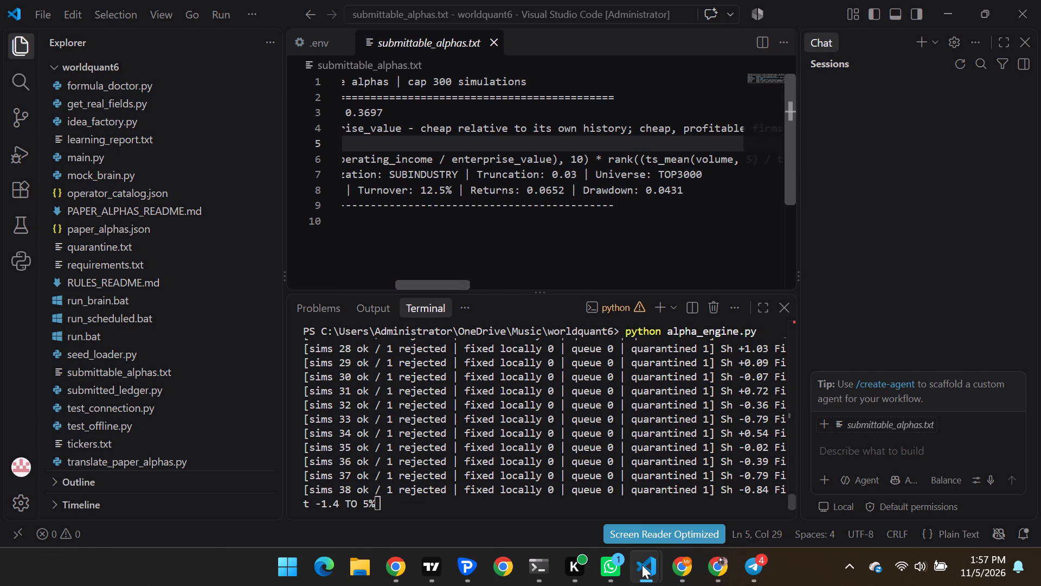
pyautogui.click(717, 569)
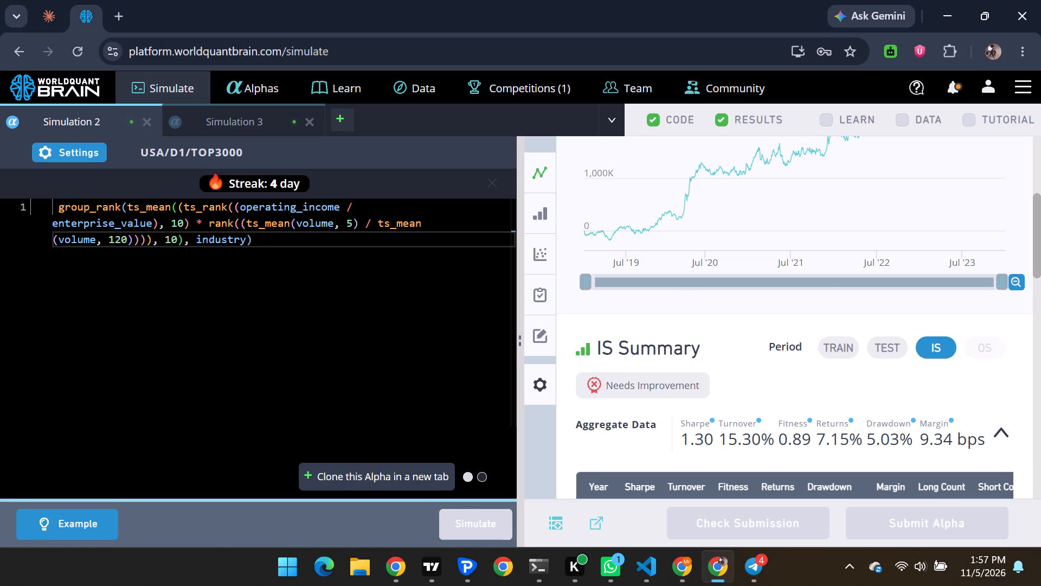
# Compare the Simulation 2 settings with those recorded for alpha QPvvNlQX in submittable_alphas.txt in VS Code.
pyautogui.click(79, 151)
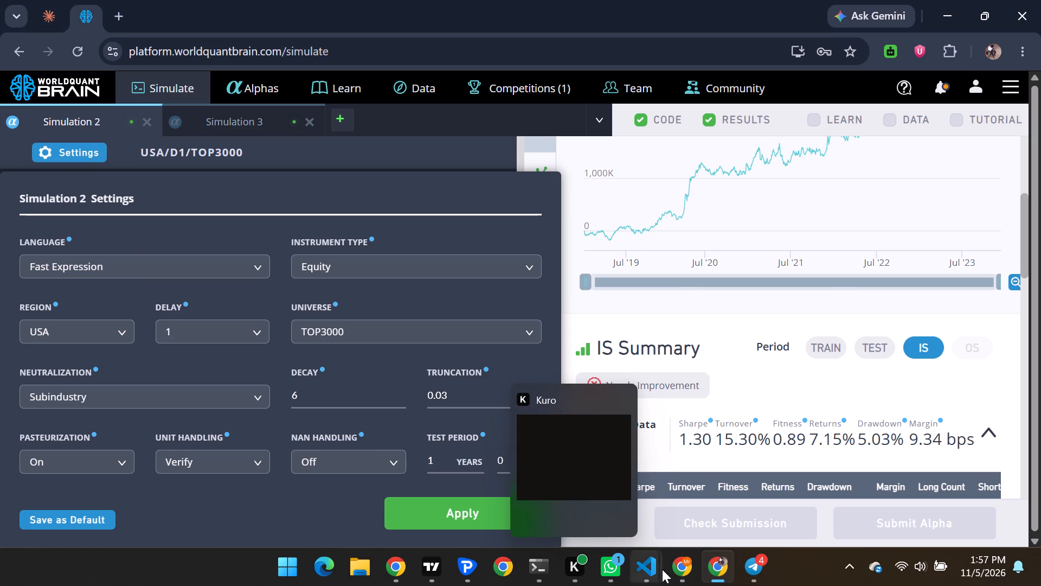
pyautogui.click(696, 494)
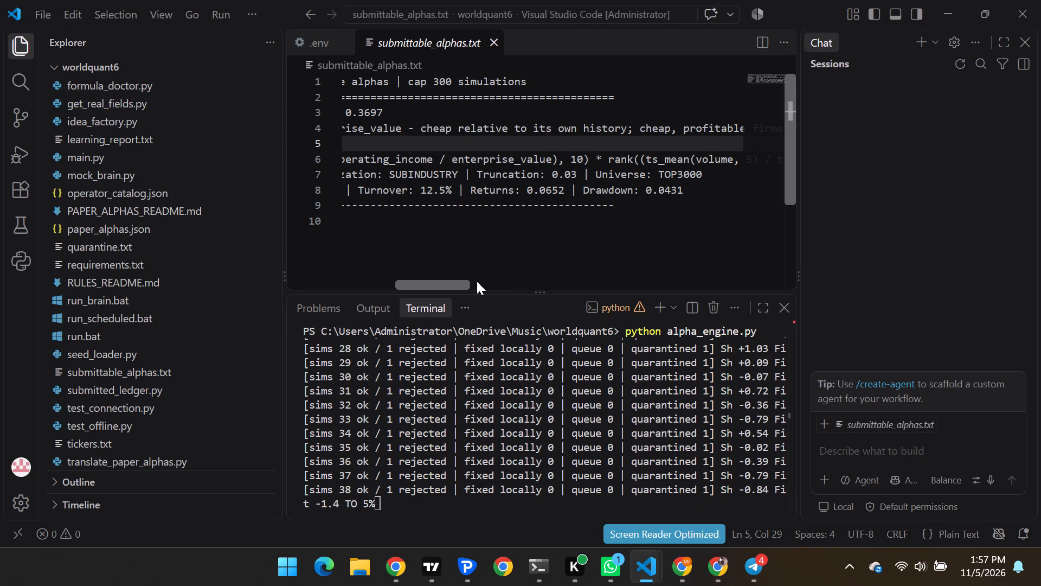
pyautogui.moveTo(458, 282); pyautogui.dragTo(447, 285)
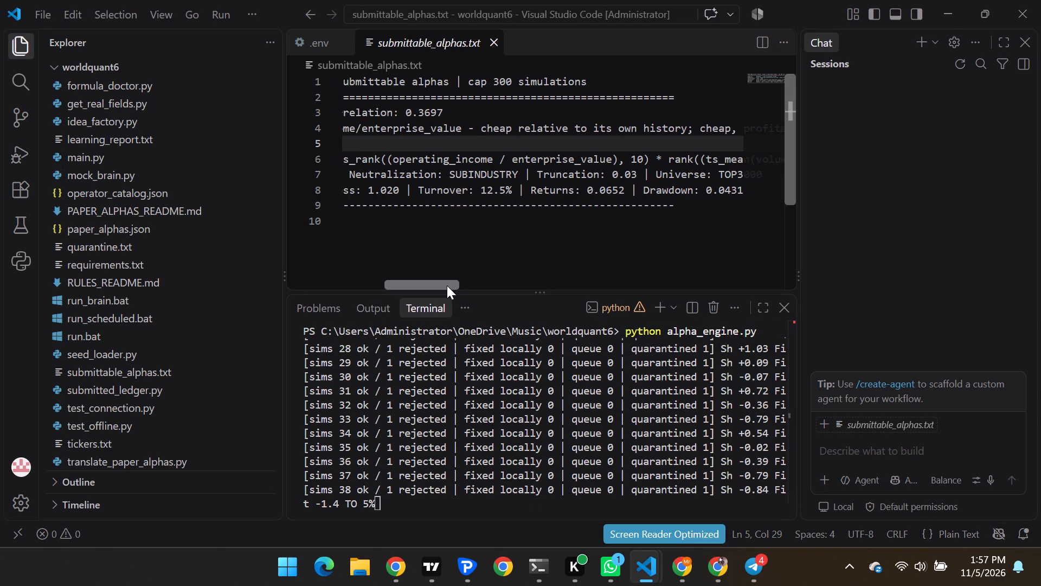
pyautogui.moveTo(447, 285); pyautogui.dragTo(403, 282)
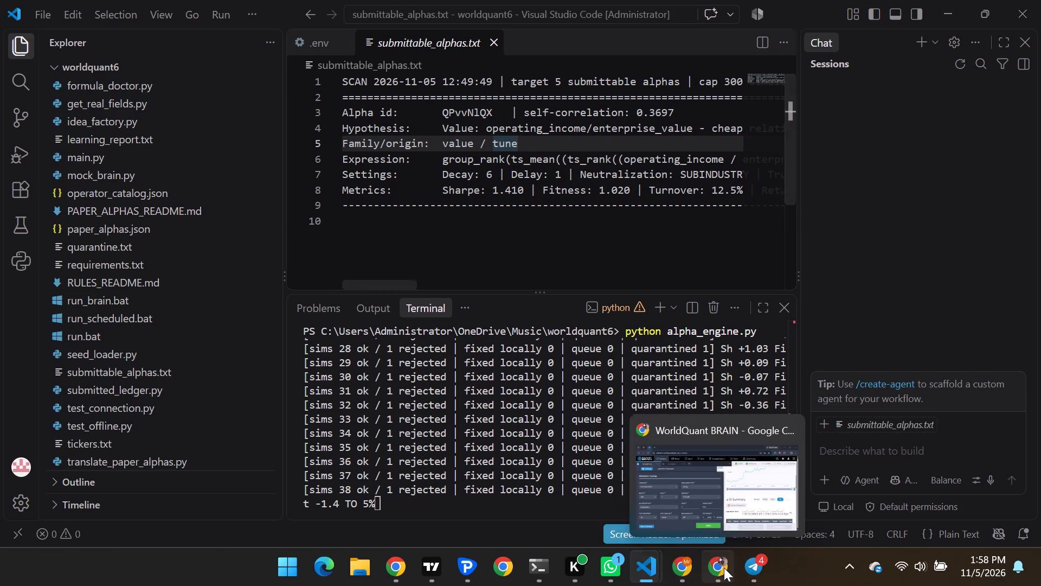
# Return to WorldQuant BRAIN in Chrome, set the Simulation 2 test period to 2 years, and run the simulation with the applied settings.
pyautogui.click(720, 570)
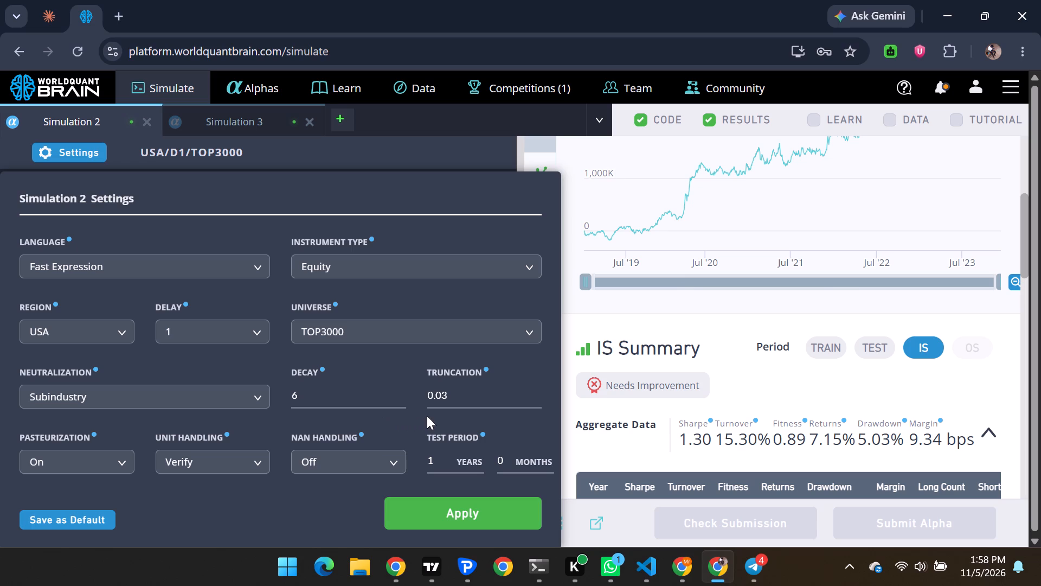
pyautogui.click(432, 454)
pyautogui.press('BackSpace')
pyautogui.press('2')
pyautogui.click(454, 505)
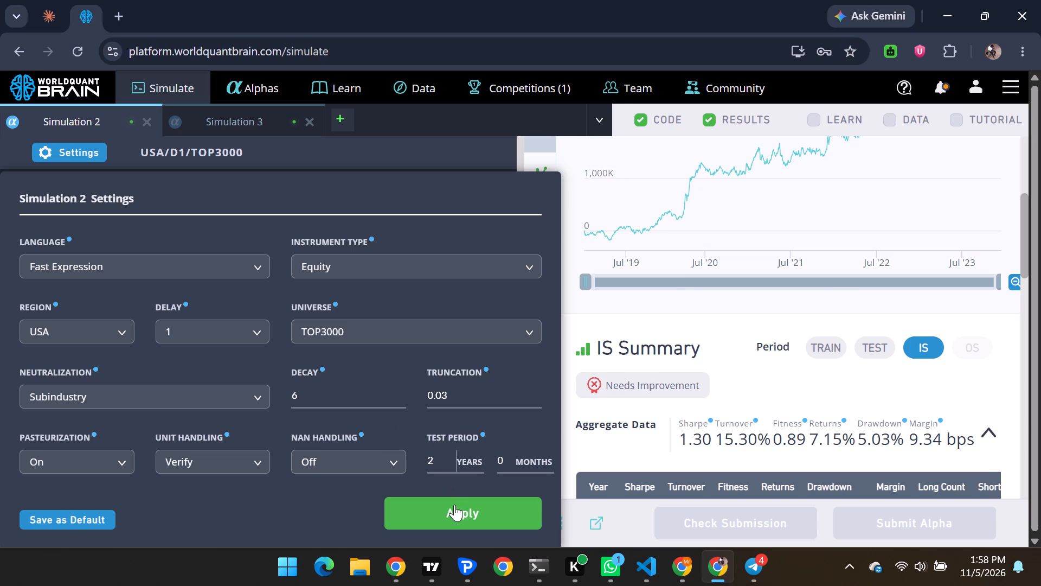
pyautogui.click(454, 505)
pyautogui.click(468, 527)
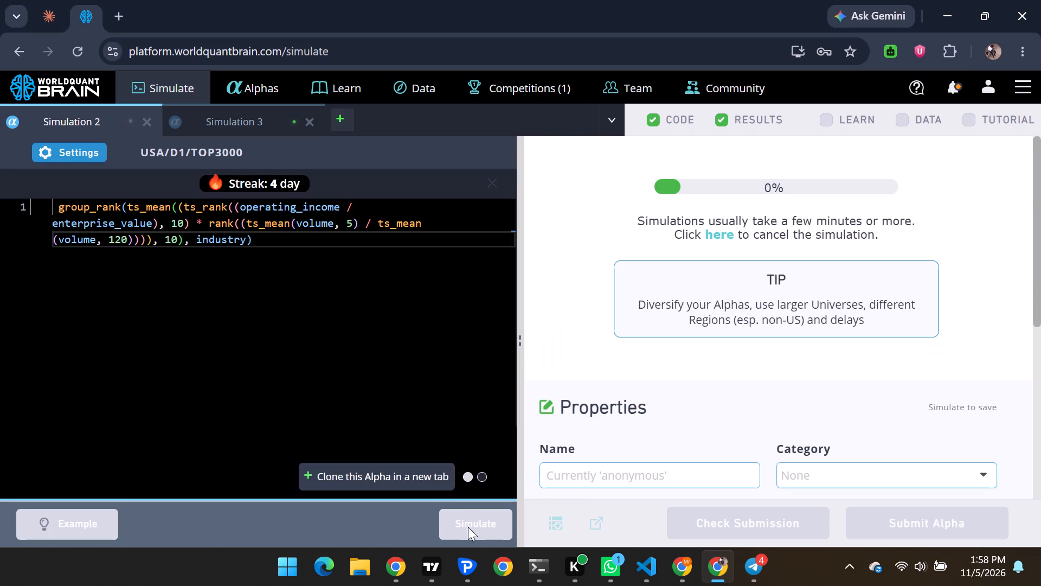
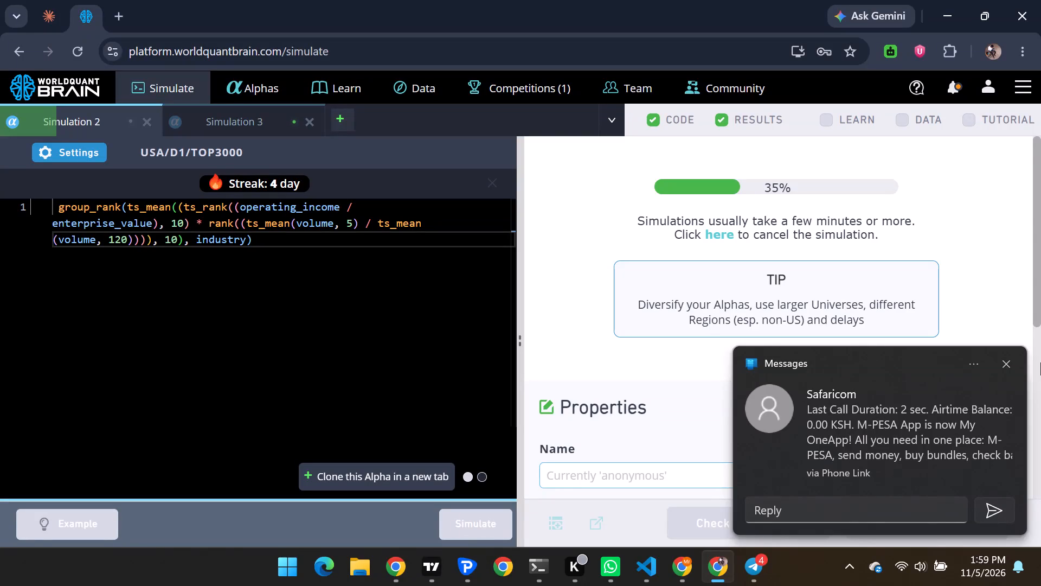
# Dismiss the message notification, reveal the Simulation 2 test period, and review the IS-period summary and the failed IS testing check.
pyautogui.click(1007, 362)
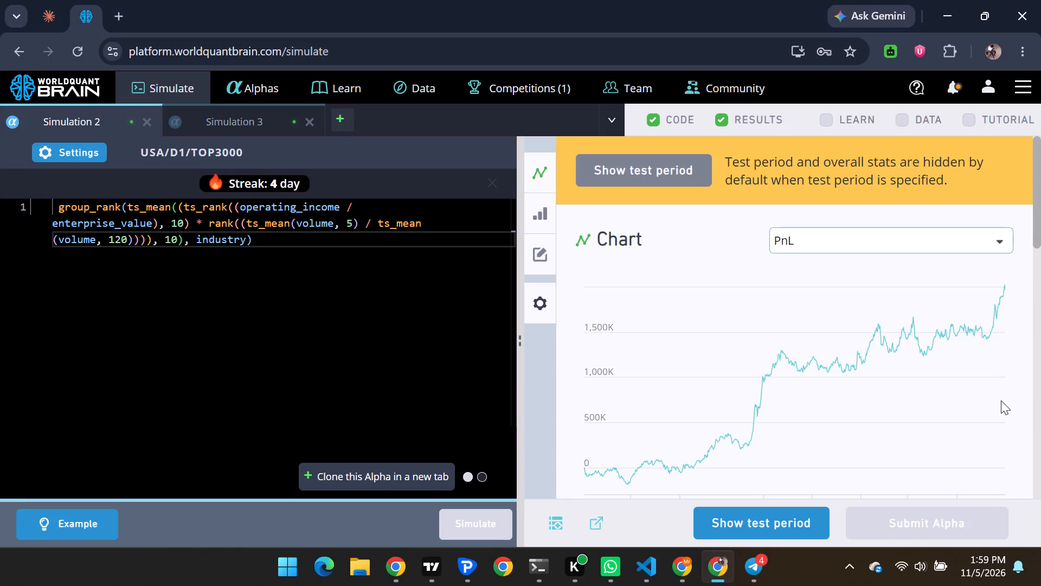
pyautogui.click(820, 511)
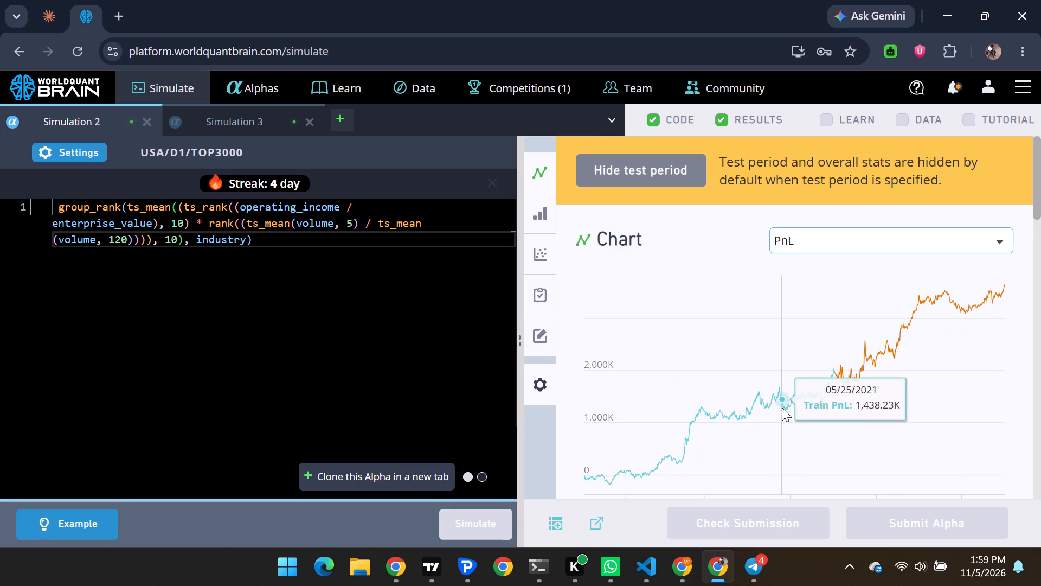
pyautogui.scroll(-5, 782, 407)
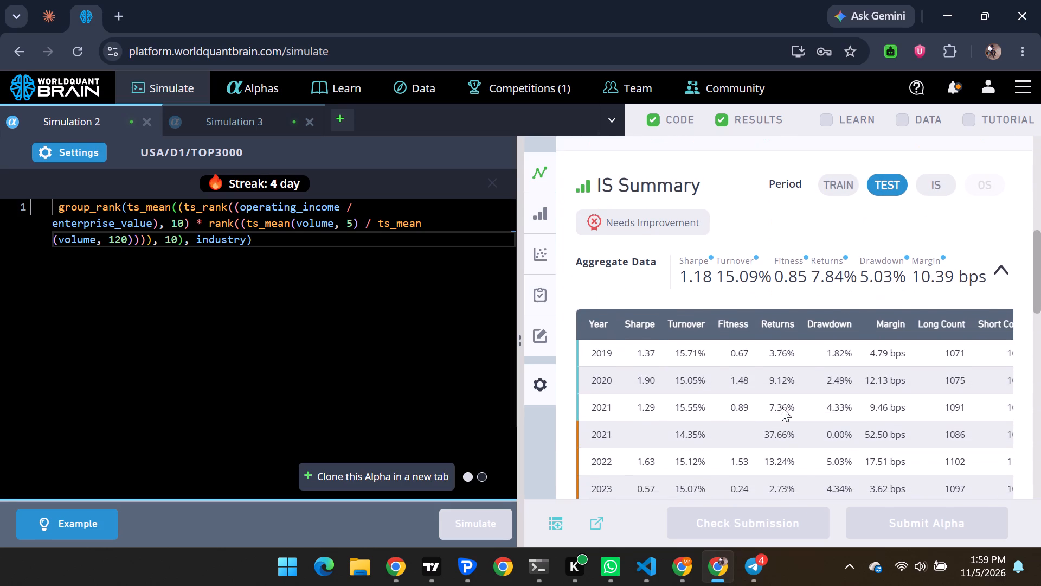
pyautogui.click(931, 178)
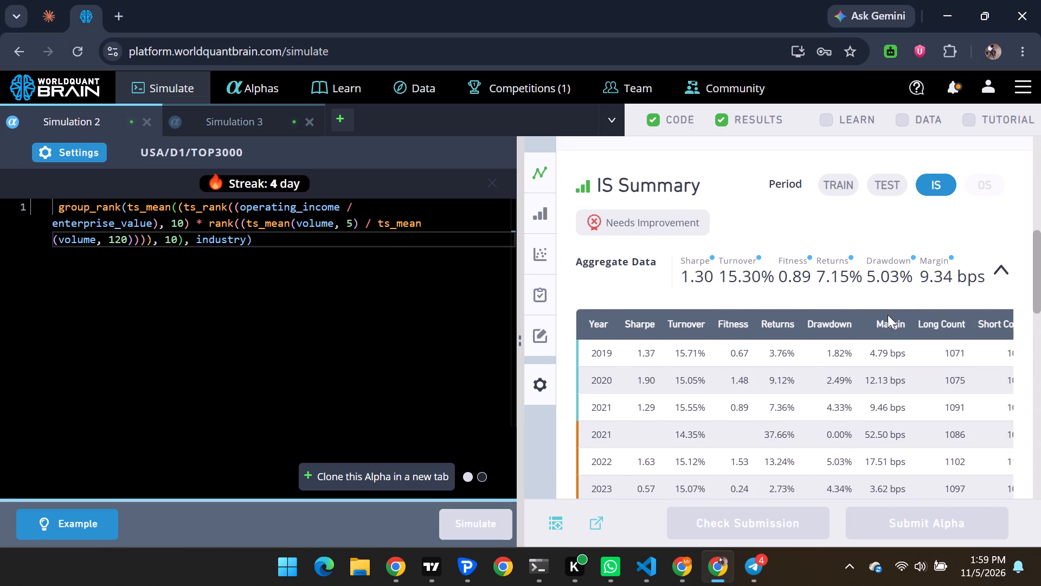
pyautogui.scroll(-5, 875, 353)
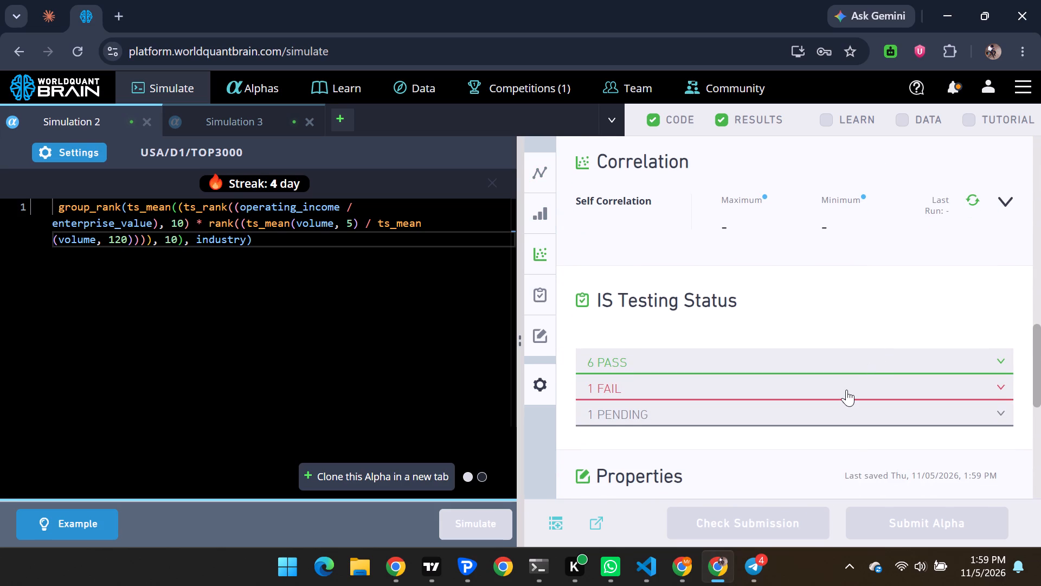
pyautogui.click(846, 390)
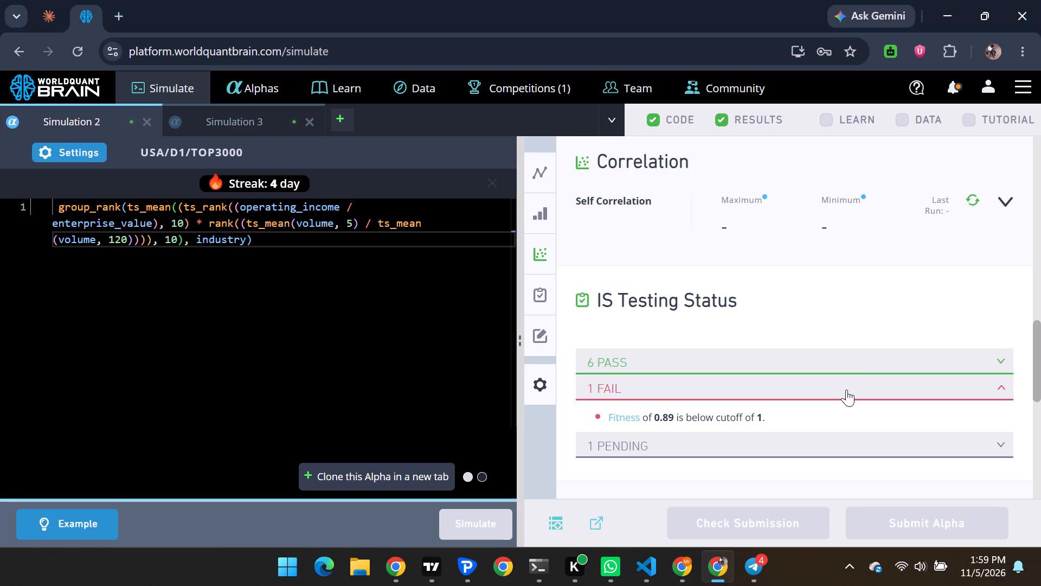
pyautogui.click(846, 390)
# Switch to VS Code and copy the full group_rank expression of alpha QPvvNlQX from submittable_alphas.txt.
pyautogui.click(650, 563)
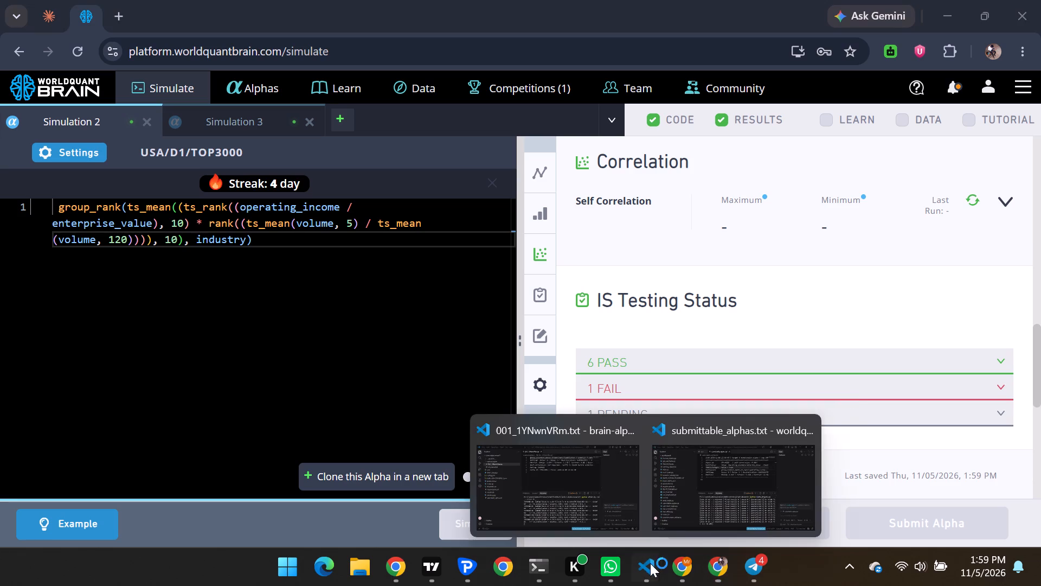
pyautogui.click(703, 488)
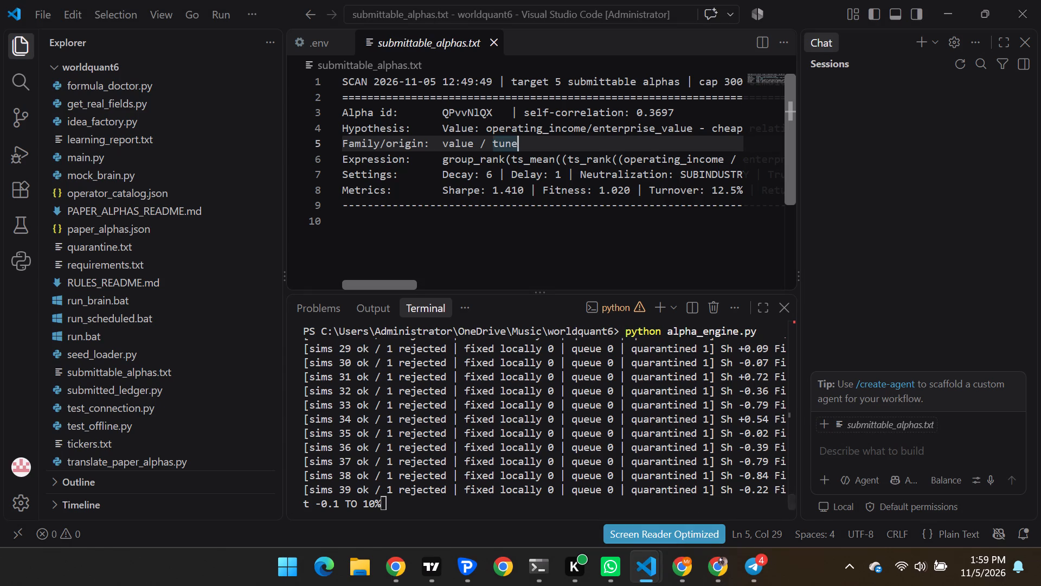
pyautogui.scroll(1, 598, 232)
pyautogui.moveTo(401, 286); pyautogui.dragTo(508, 286)
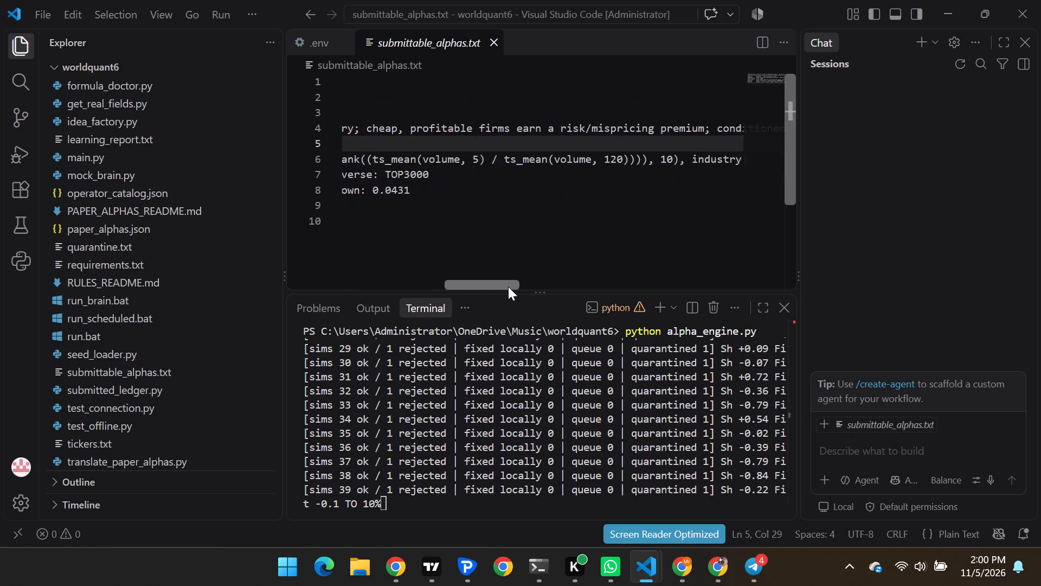
pyautogui.moveTo(508, 286); pyautogui.dragTo(550, 291)
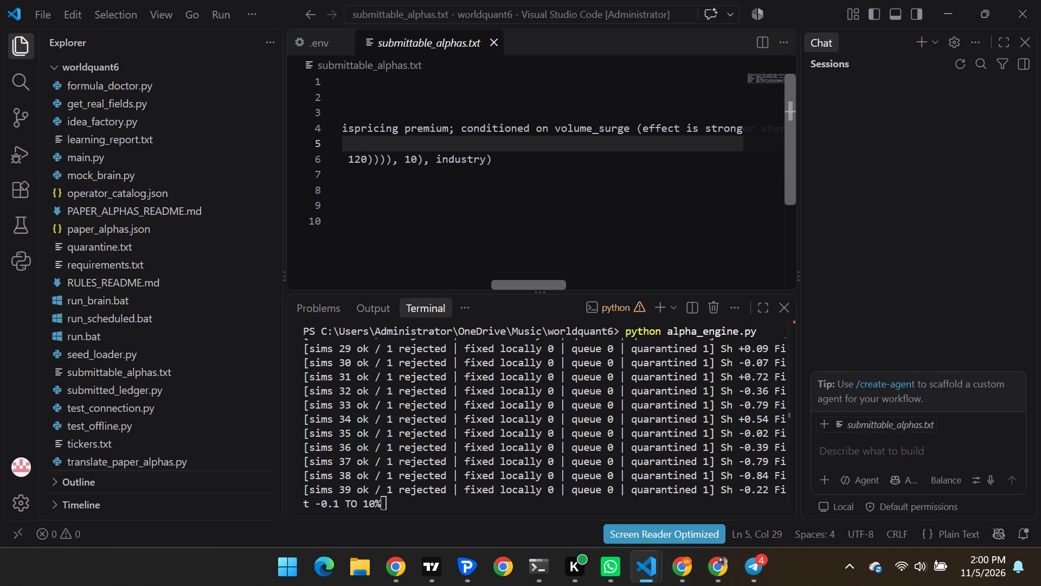
pyautogui.moveTo(498, 158); pyautogui.dragTo(322, 155)
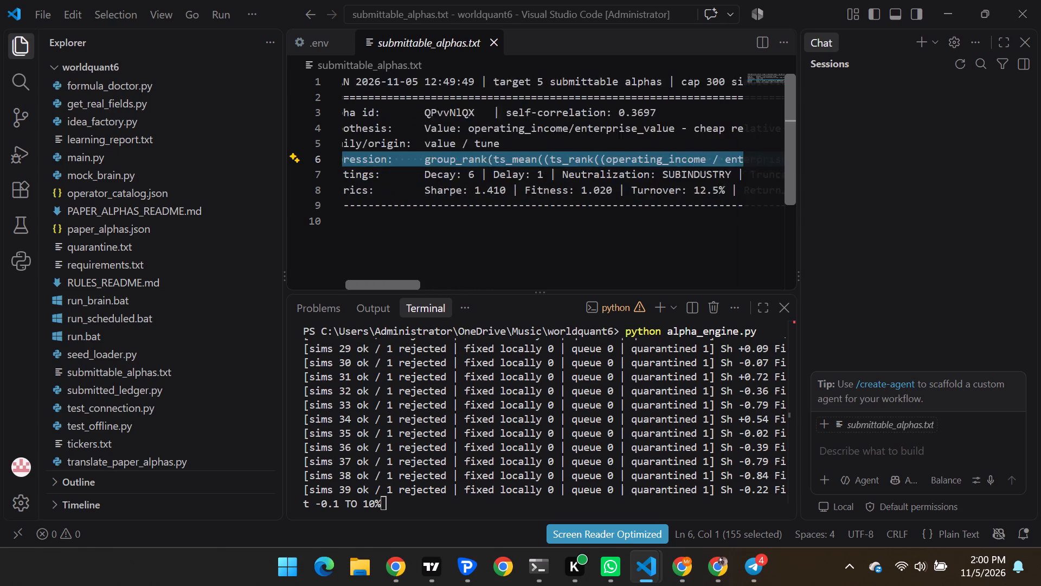
pyautogui.moveTo(322, 155); pyautogui.dragTo(444, 162)
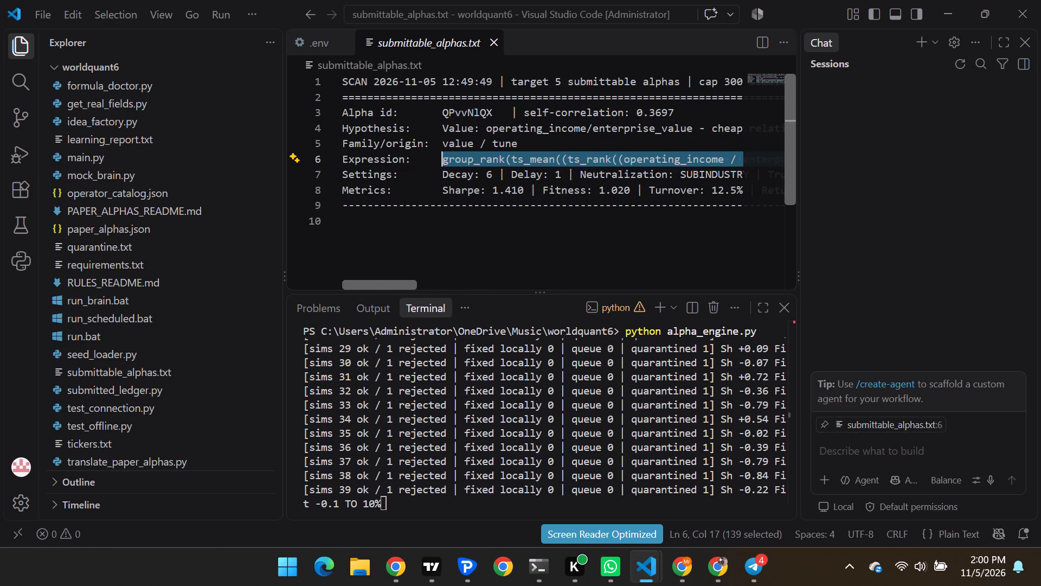
pyautogui.rightClick(444, 162)
pyautogui.click(492, 352)
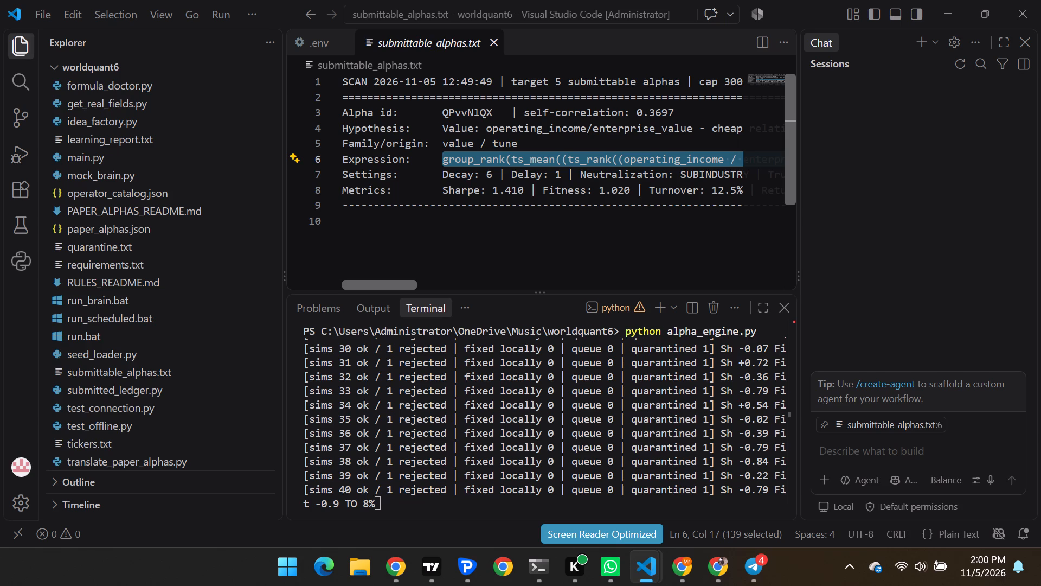
pyautogui.moveTo(389, 285); pyautogui.dragTo(395, 285)
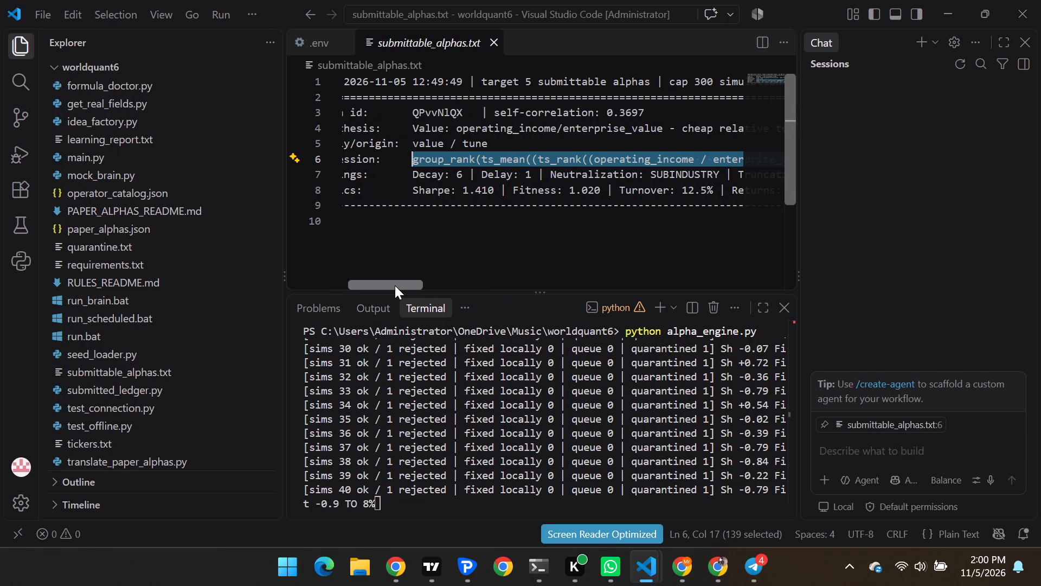
pyautogui.moveTo(395, 285); pyautogui.dragTo(414, 286)
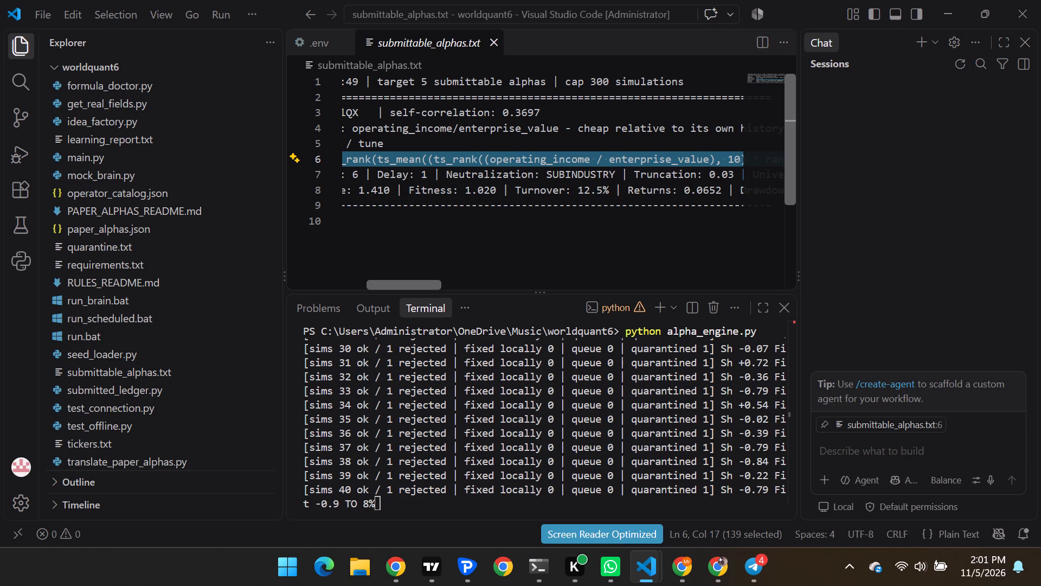
pyautogui.hotkey('ctrl', 'c')
# Review the recorded settings and metrics lines of alpha QPvvNlQX in submittable_alphas.txt.
pyautogui.click(535, 191)
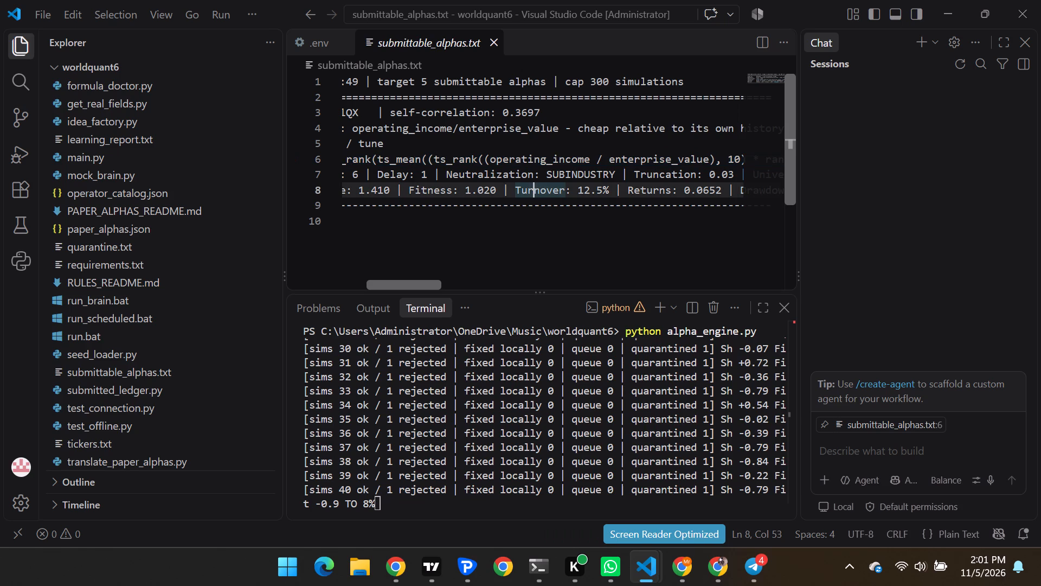
pyautogui.click(550, 213)
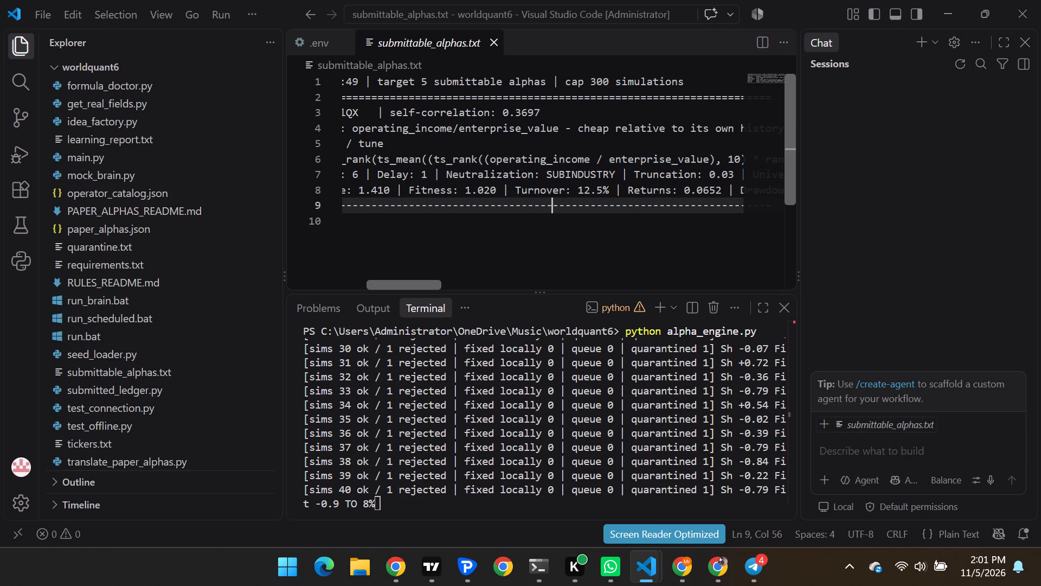
pyautogui.scroll(-1, 140, 294)
pyautogui.scroll(3, 140, 294)
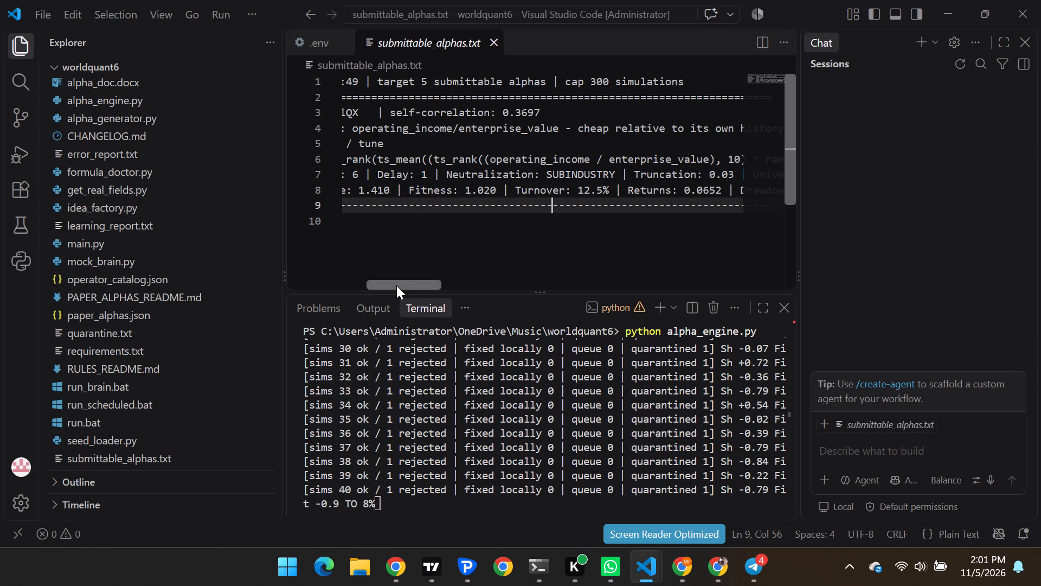
pyautogui.moveTo(396, 285); pyautogui.dragTo(400, 285)
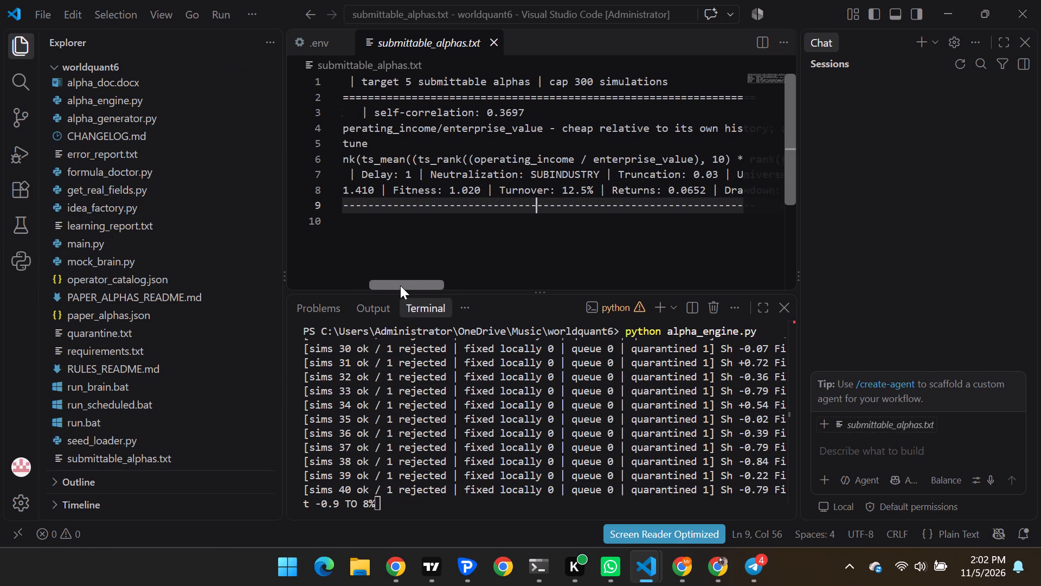
pyautogui.moveTo(400, 285); pyautogui.dragTo(402, 285)
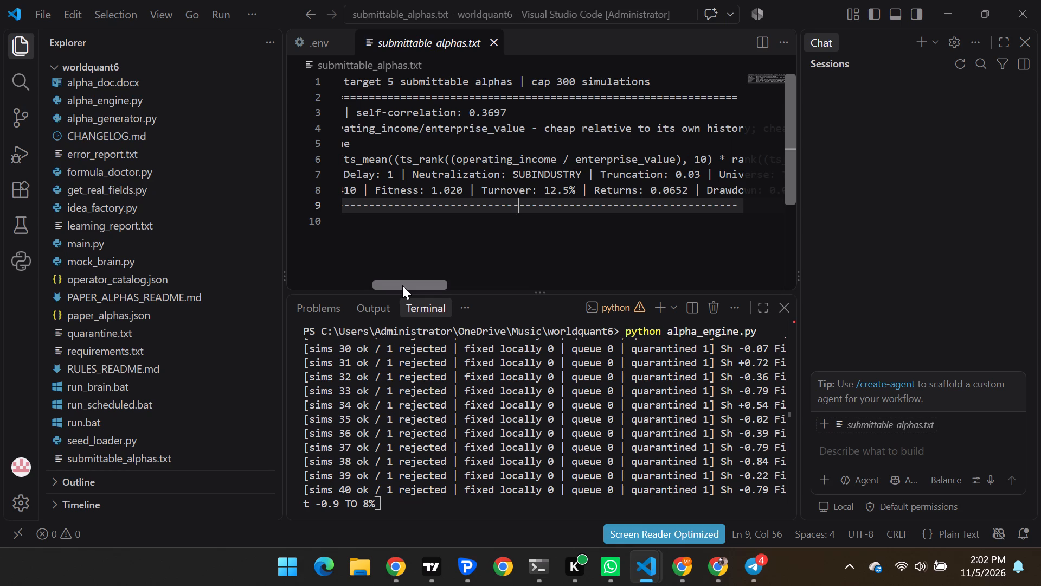
pyautogui.moveTo(402, 285); pyautogui.dragTo(406, 285)
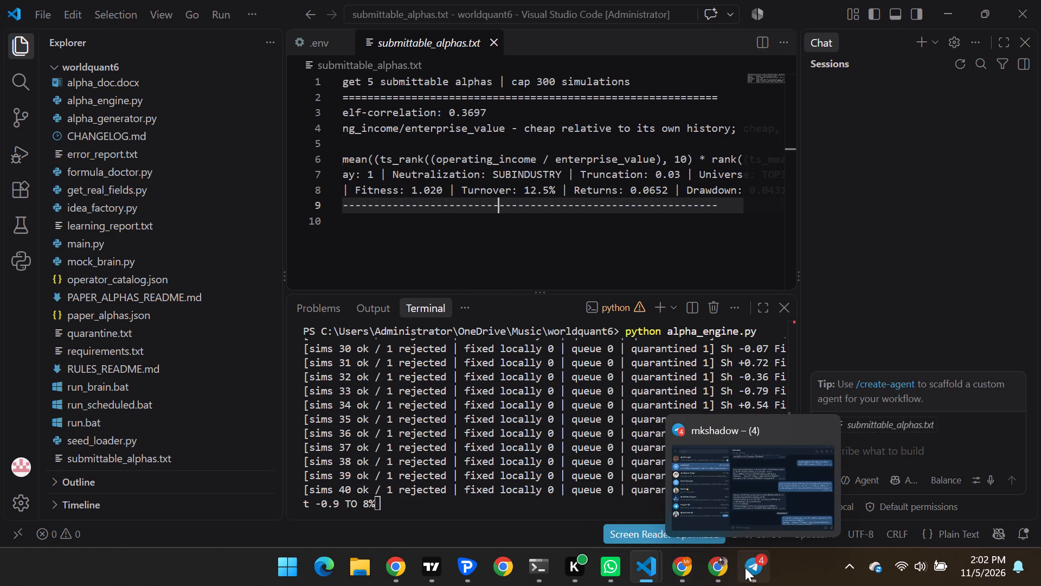
# Return to WorldQuant BRAIN in Chrome and replace the whole Simulation 2 expression with the copied one.
pyautogui.click(723, 569)
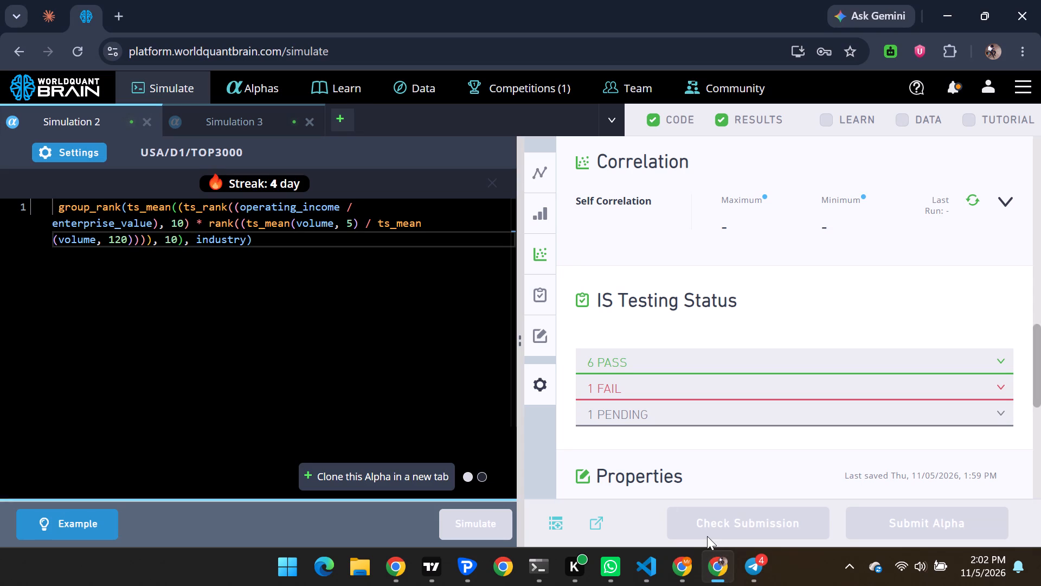
pyautogui.moveTo(267, 247); pyautogui.dragTo(46, 192)
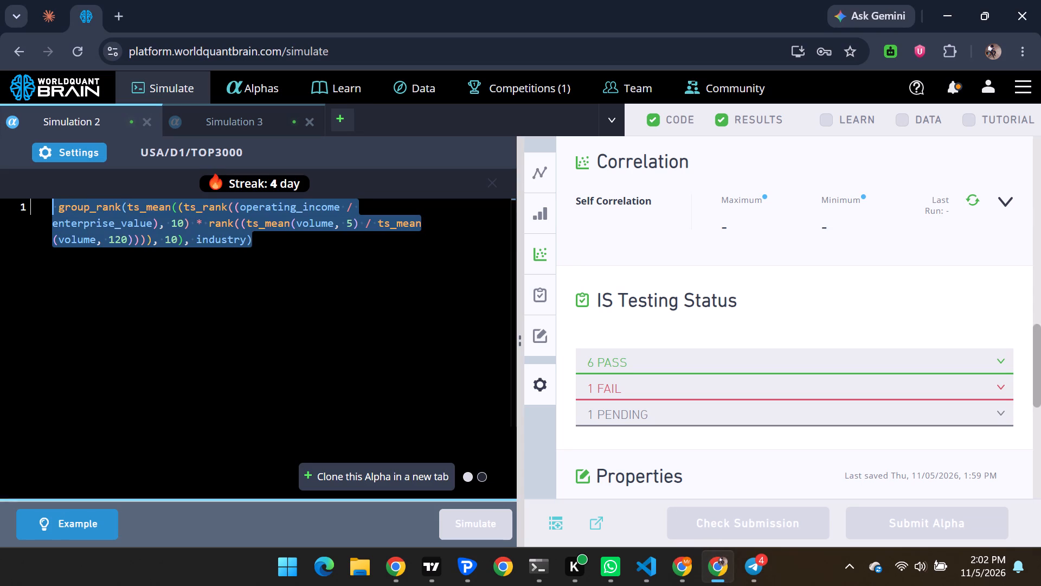
pyautogui.moveTo(46, 192); pyautogui.dragTo(45, 192)
pyautogui.hotkey('ctrl', 'v')
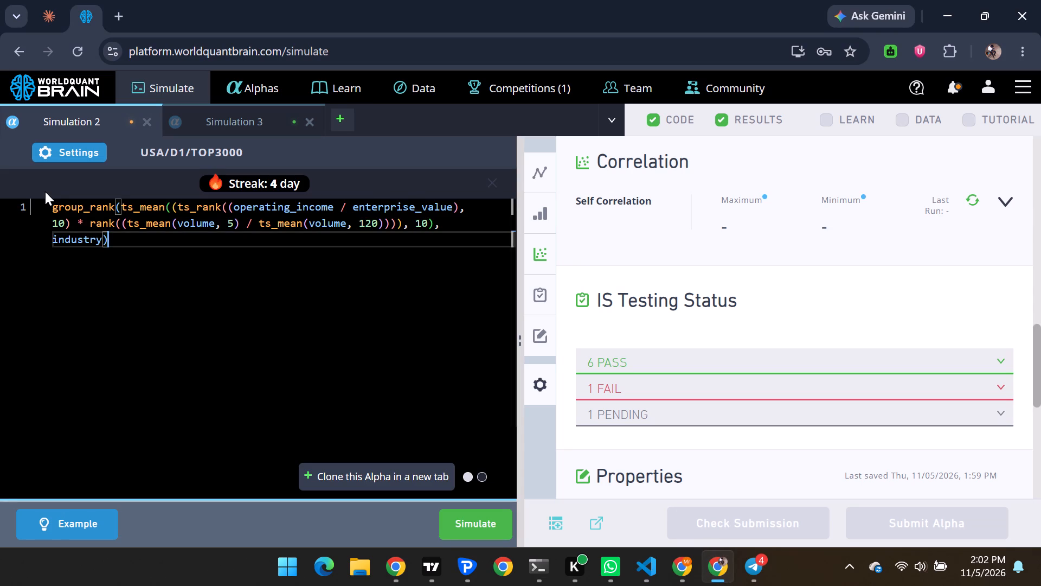
# Set the Simulation 2 test period to 1 year and NaN handling to On, apply the settings, and run the simulation.
pyautogui.click(88, 154)
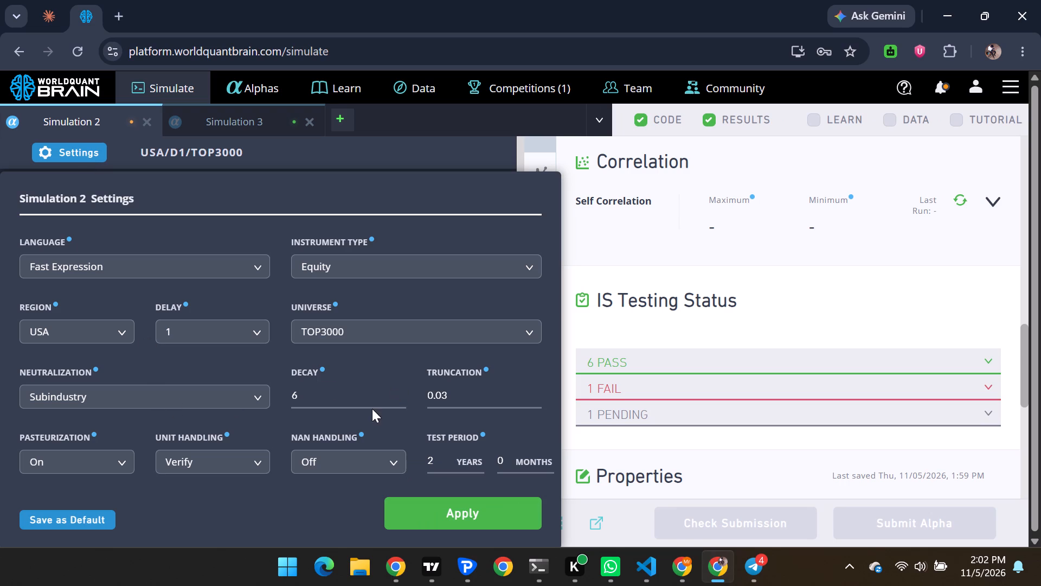
pyautogui.click(430, 462)
pyautogui.click(432, 462)
pyautogui.press('BackSpace')
pyautogui.press('1')
pyautogui.click(368, 468)
pyautogui.click(355, 488)
pyautogui.click(493, 527)
pyautogui.click(493, 527)
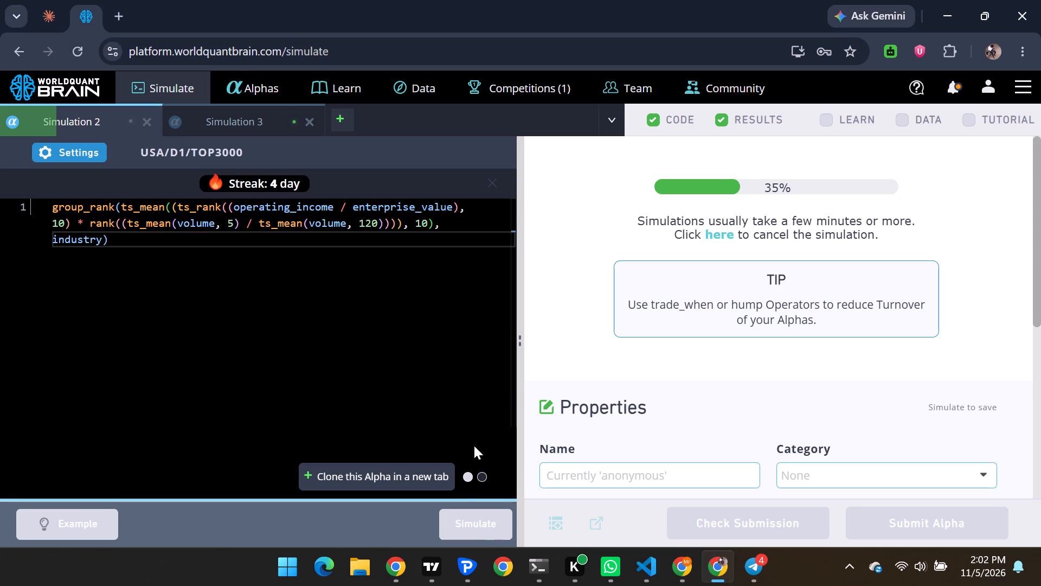
# Switch to MetaTrader 5, review the closed trades in the account history, and return to the open trades view.
pyautogui.click(464, 568)
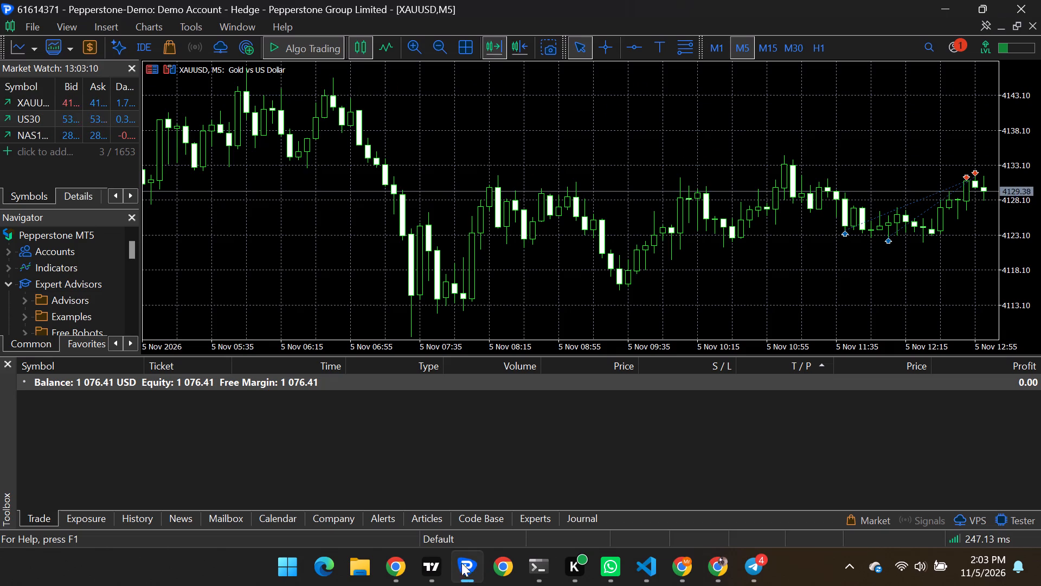
pyautogui.click(142, 521)
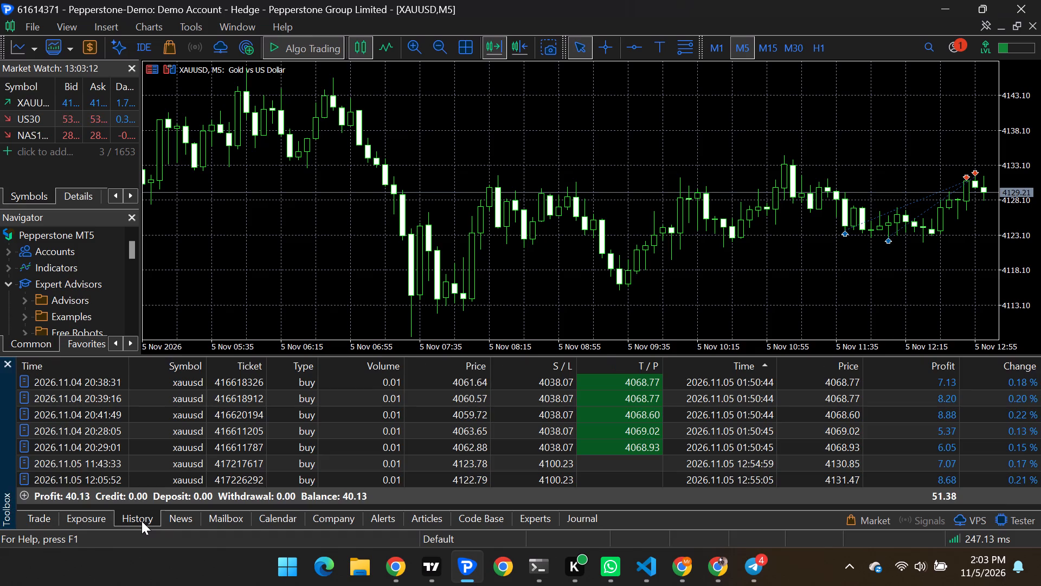
pyautogui.scroll(-4, 172, 459)
pyautogui.scroll(3, 387, 450)
pyautogui.scroll(-5, 387, 450)
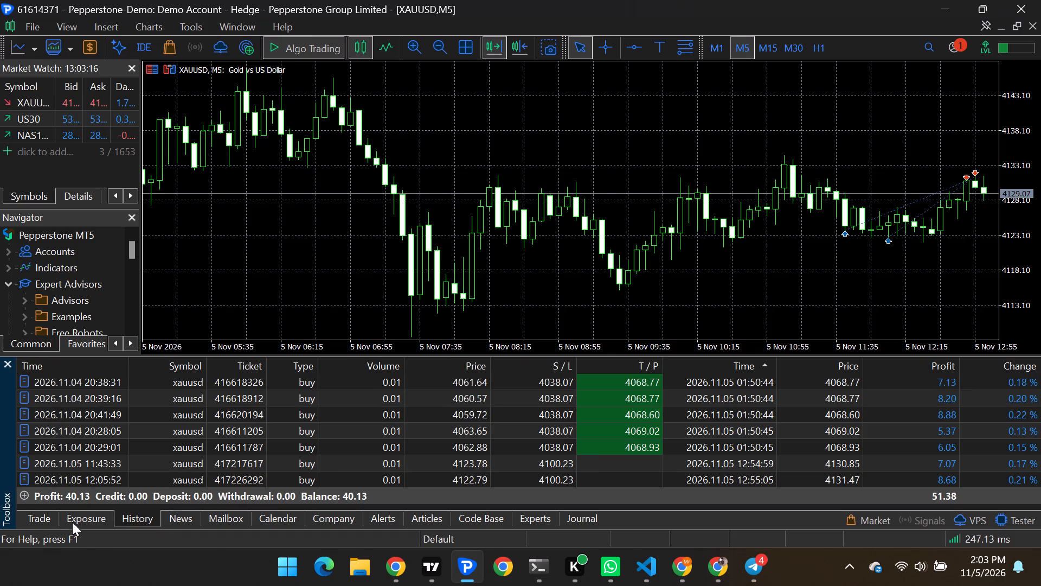
pyautogui.click(36, 514)
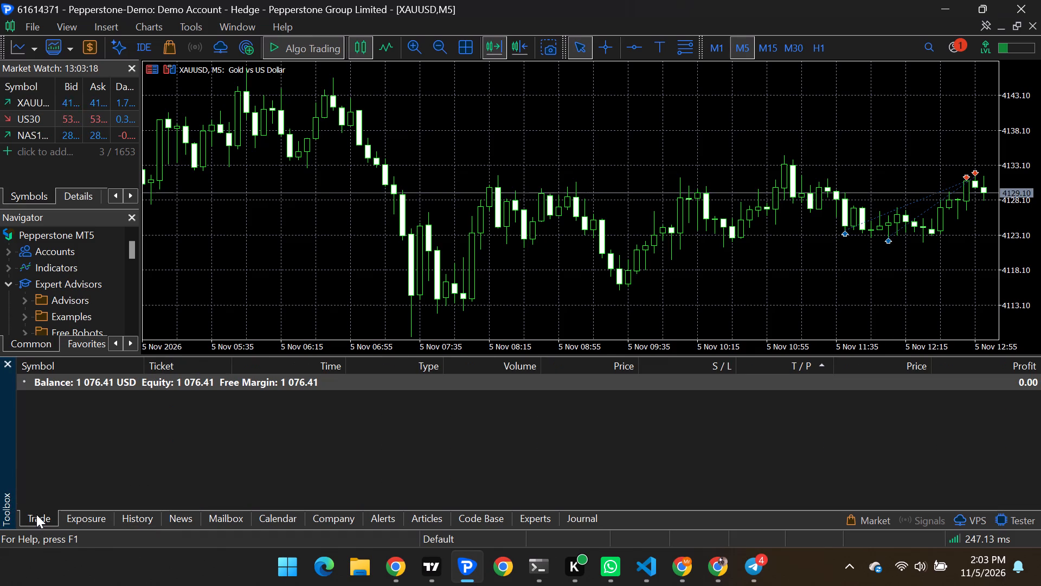
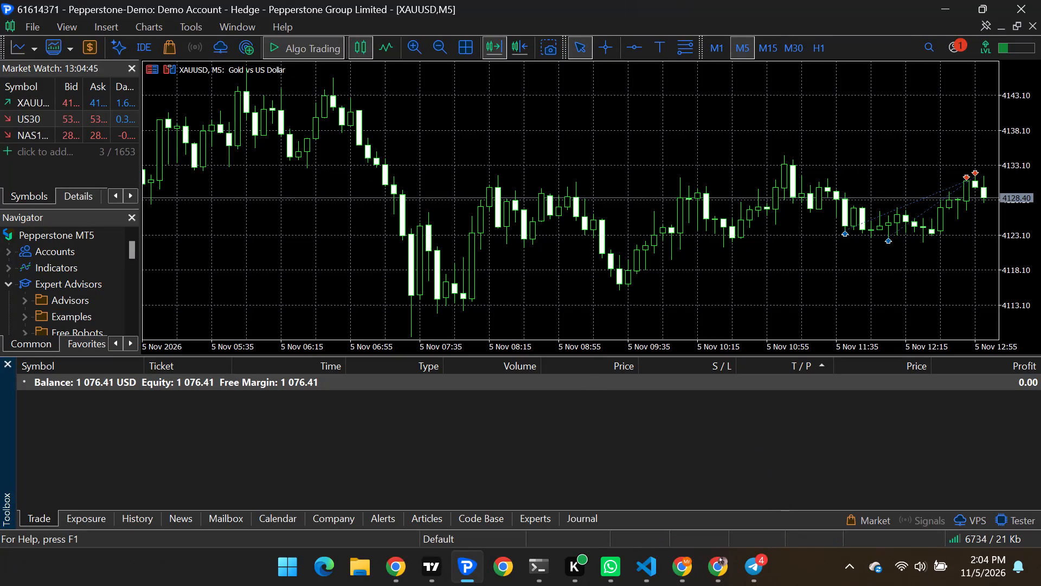
# Switch to WorldQuant BRAIN in Chrome and show the test period results for the Simulation 2 alpha.
pyautogui.click(725, 563)
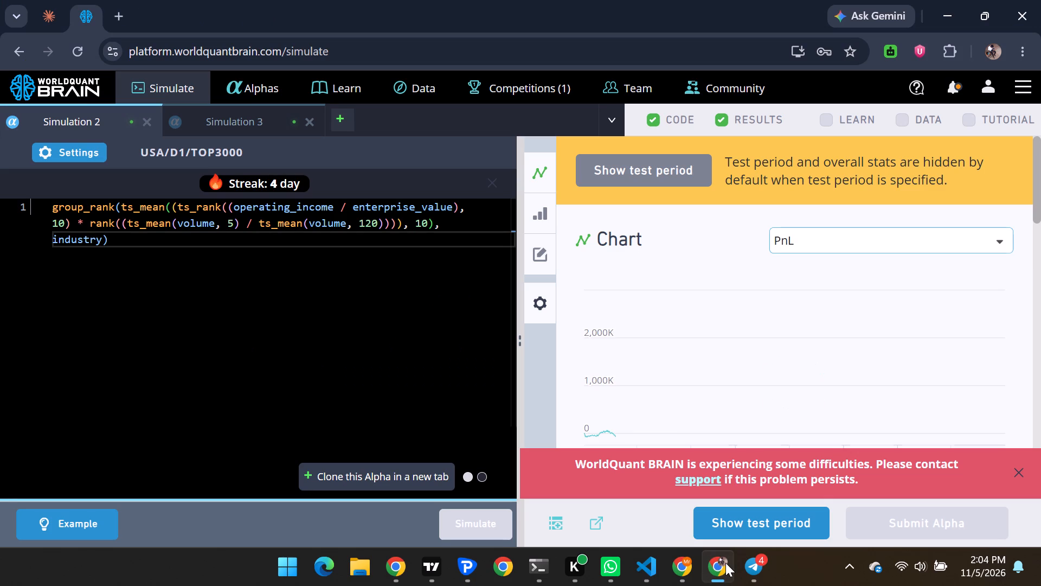
pyautogui.click(751, 524)
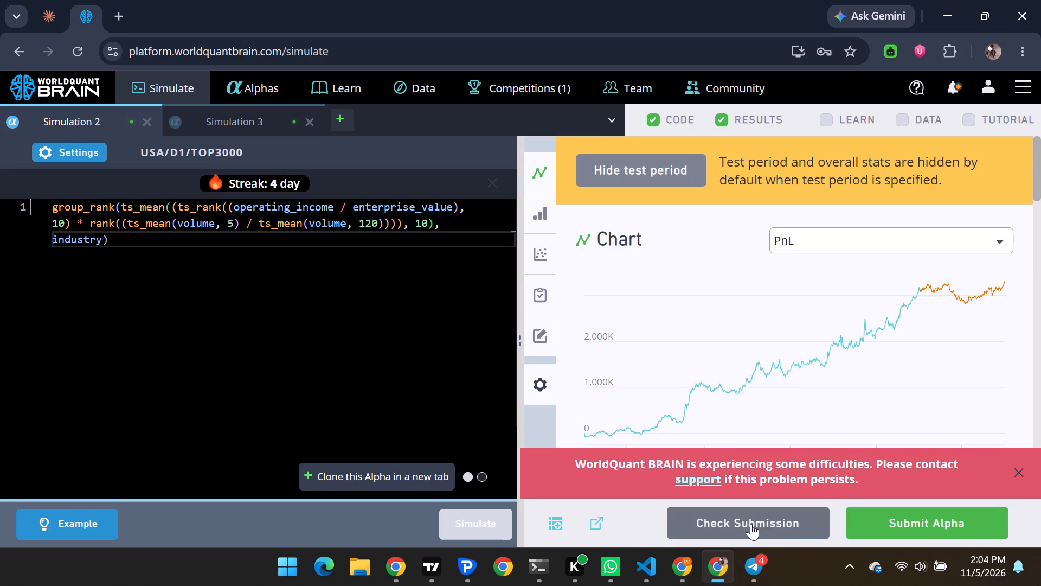
# Run the submission check on the Simulation 2 alpha, dismiss the error banner, and review its testing status and correlation sections.
pyautogui.click(762, 518)
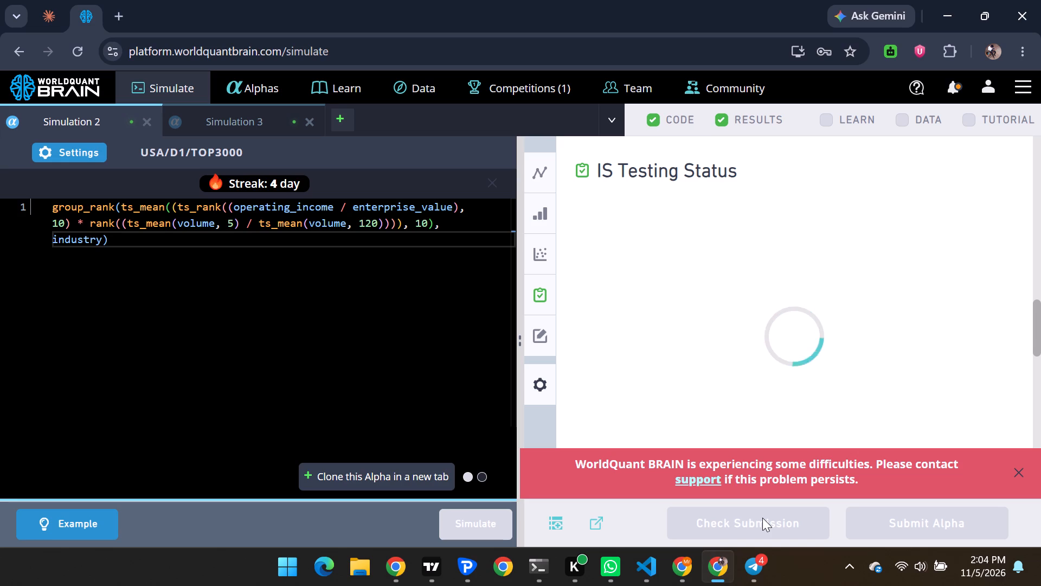
pyautogui.click(1021, 471)
pyautogui.scroll(6, 881, 391)
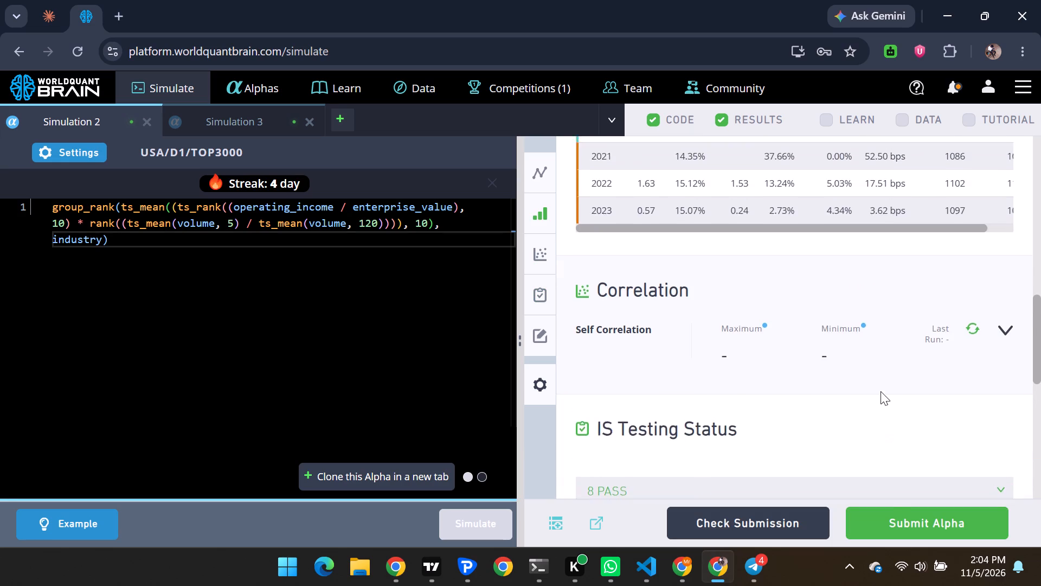
# Review the Simulation 2 alpha's test period summary and open its simulation settings.
pyautogui.scroll(3, 881, 391)
pyautogui.scroll(-1, 881, 391)
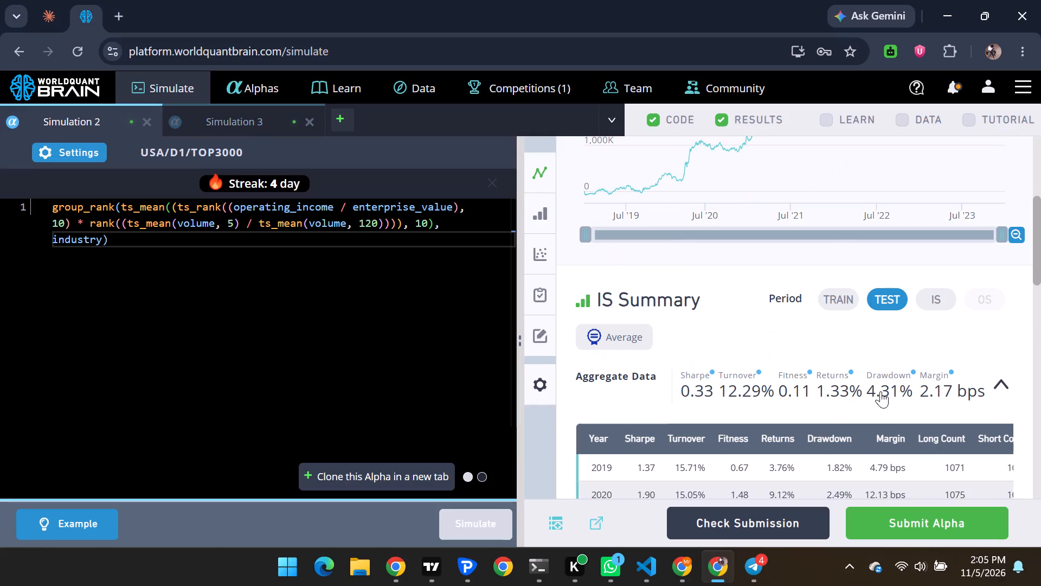
pyautogui.click(71, 153)
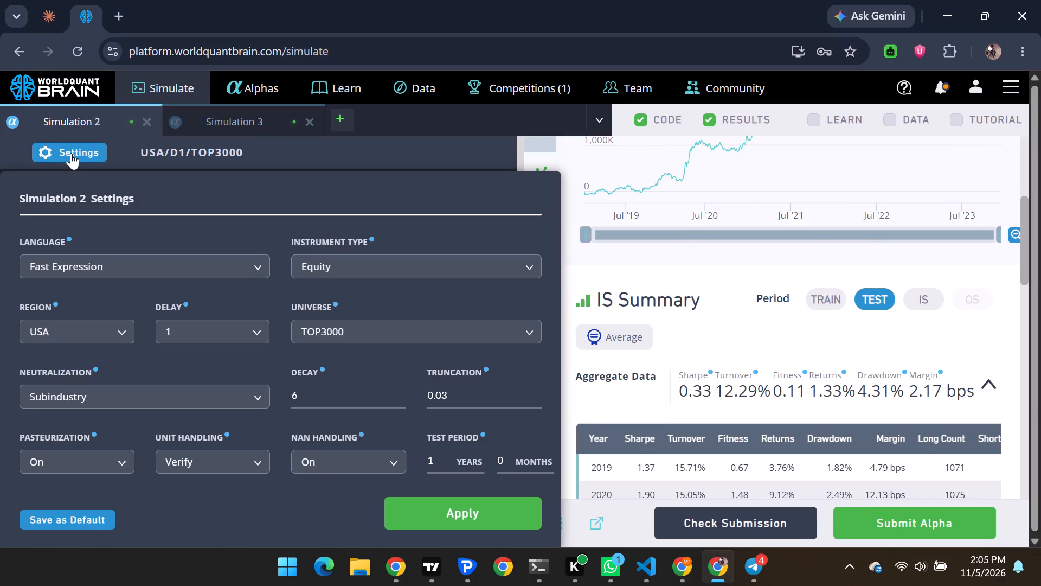
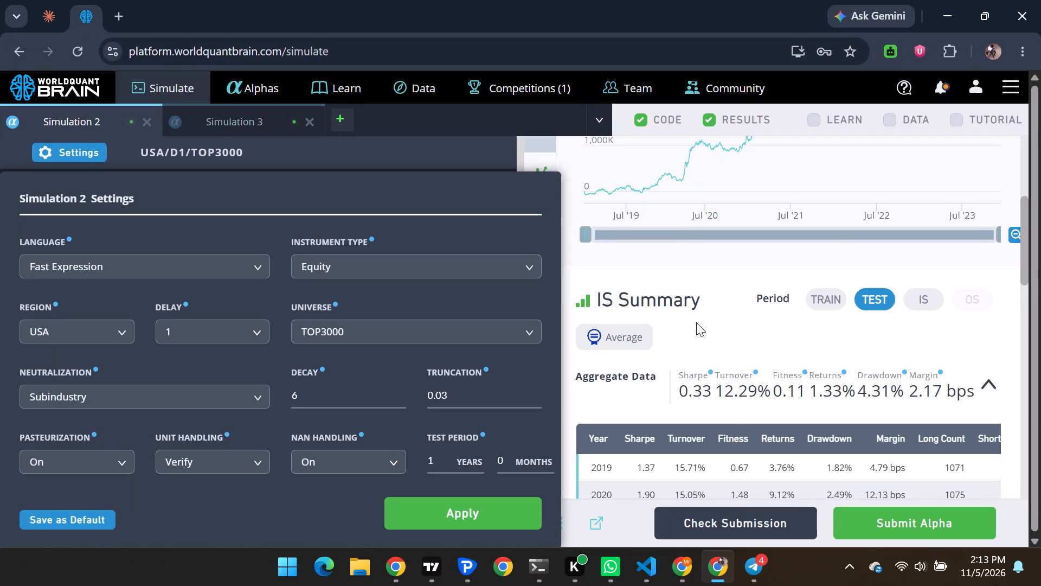
# Close the Simulation 2 settings without applying them, returning to the alpha's code beside its test period IS Summary.
pyautogui.click(632, 339)
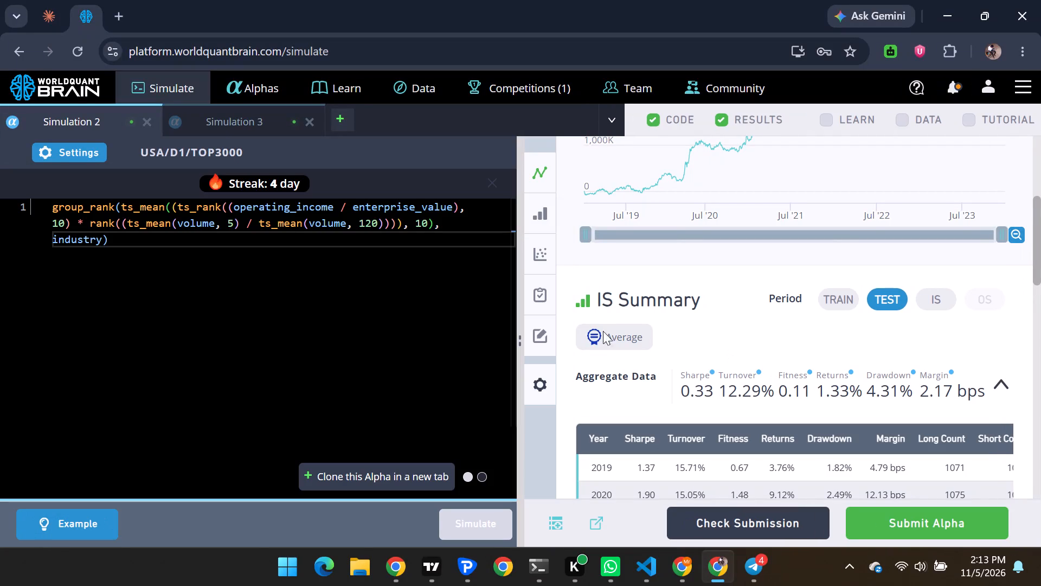
pyautogui.click(596, 331)
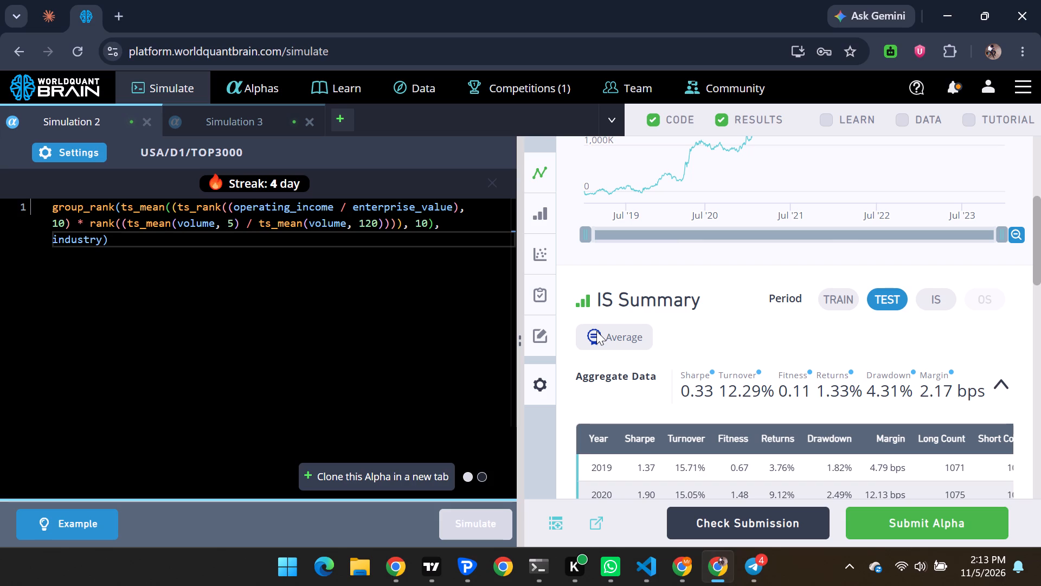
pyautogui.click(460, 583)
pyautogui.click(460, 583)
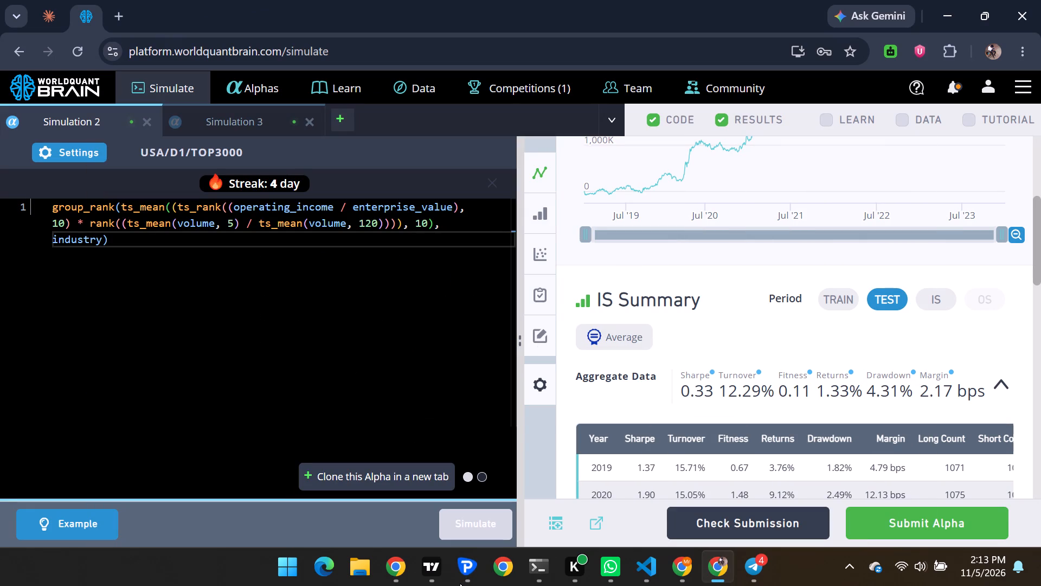
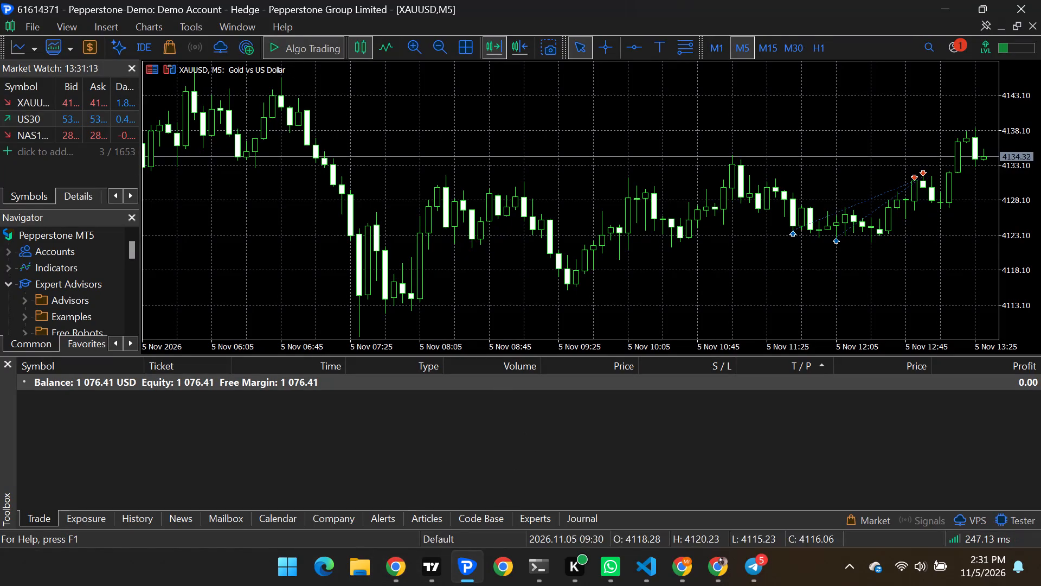
# Switch from MetaTrader to the WorldQuant BRAIN window in Chrome and submit the operating_income / enterprise_value alpha in Simulation 2.
pyautogui.click(705, 572)
pyautogui.click(903, 529)
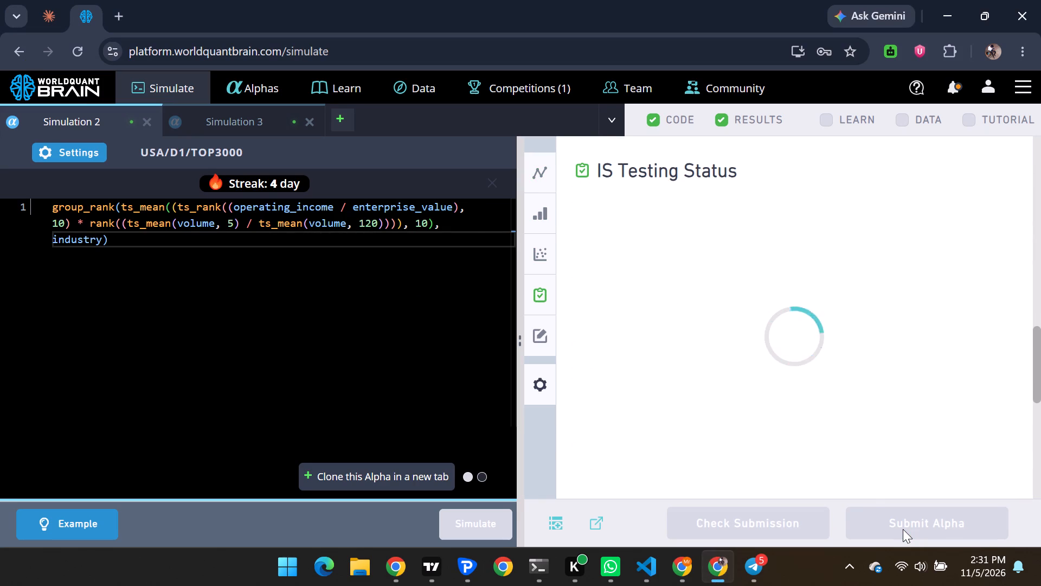
# Switch to Visual Studio Code and check the mining runs in the brain-alpha-miner11 project and the worldquant6 project.
pyautogui.click(650, 572)
pyautogui.click(612, 479)
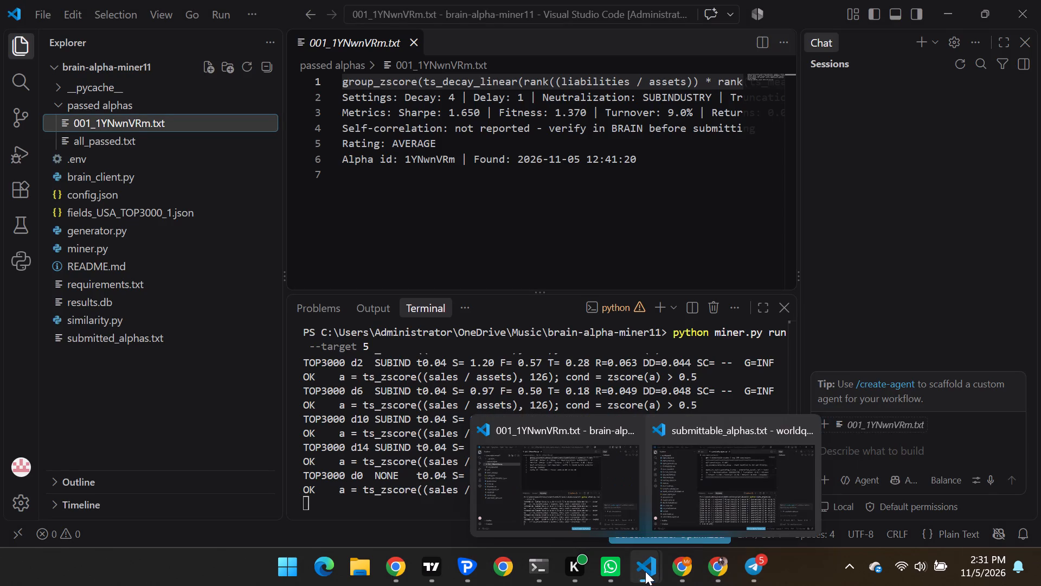
pyautogui.click(703, 516)
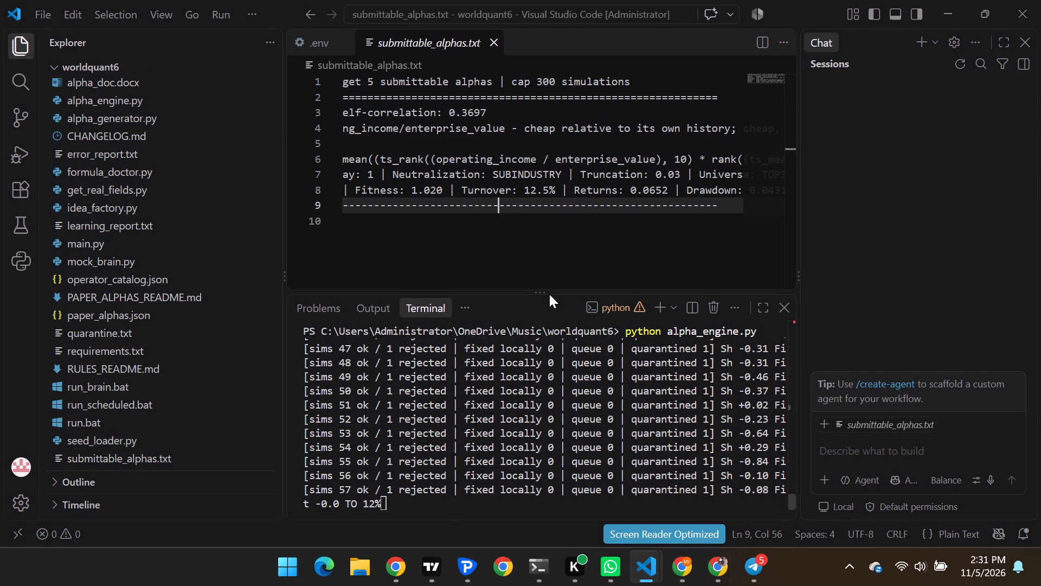
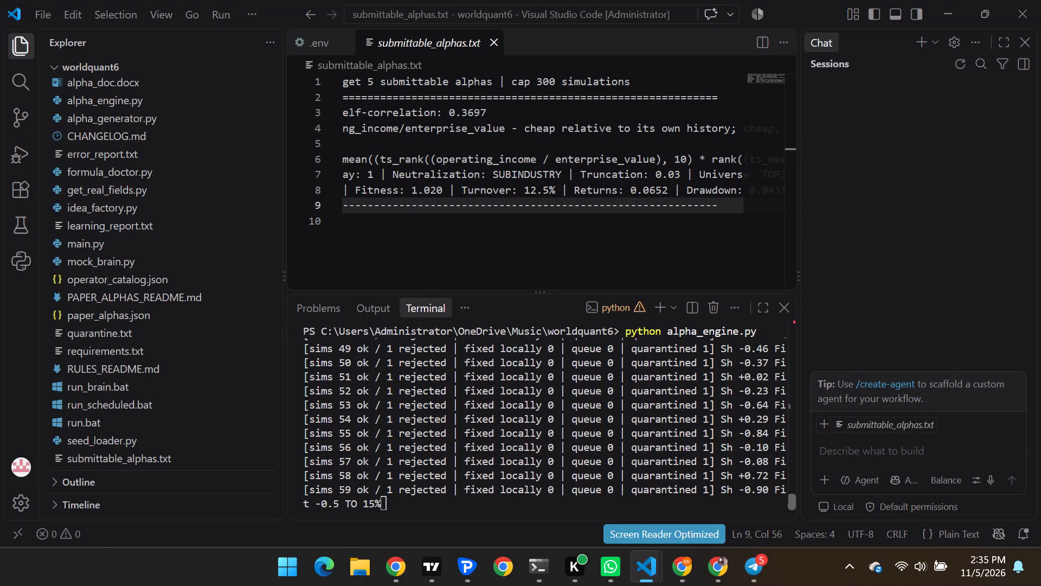
# Review the terminal output of the running alpha_engine.py session, from the submitted alpha and rejected simulation to the latest simulations.
pyautogui.scroll(-3, 592, 395)
pyautogui.scroll(8, 592, 395)
pyautogui.scroll(-5, 592, 395)
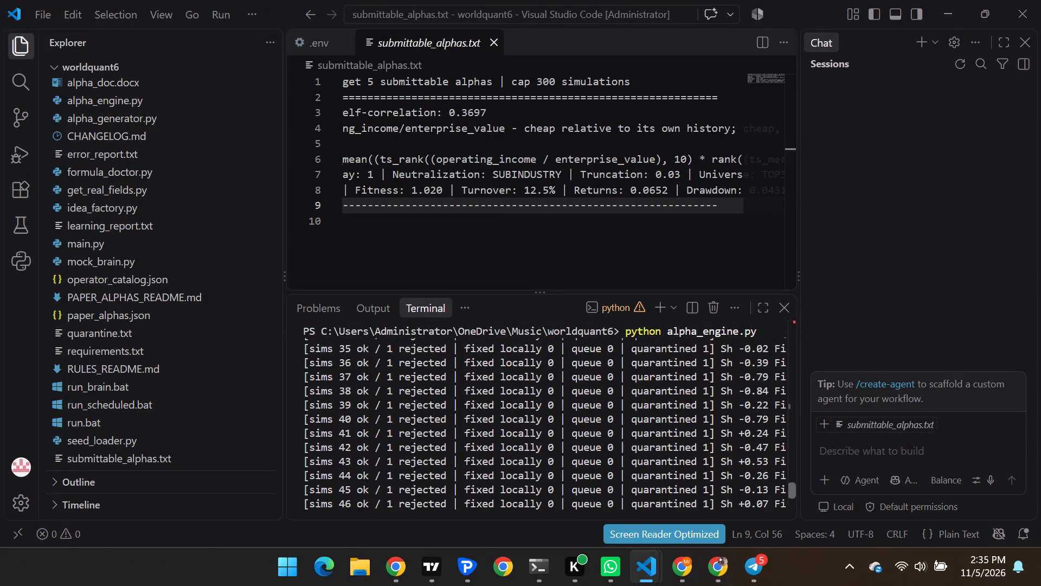
pyautogui.scroll(-8, 592, 395)
pyautogui.scroll(15, 592, 395)
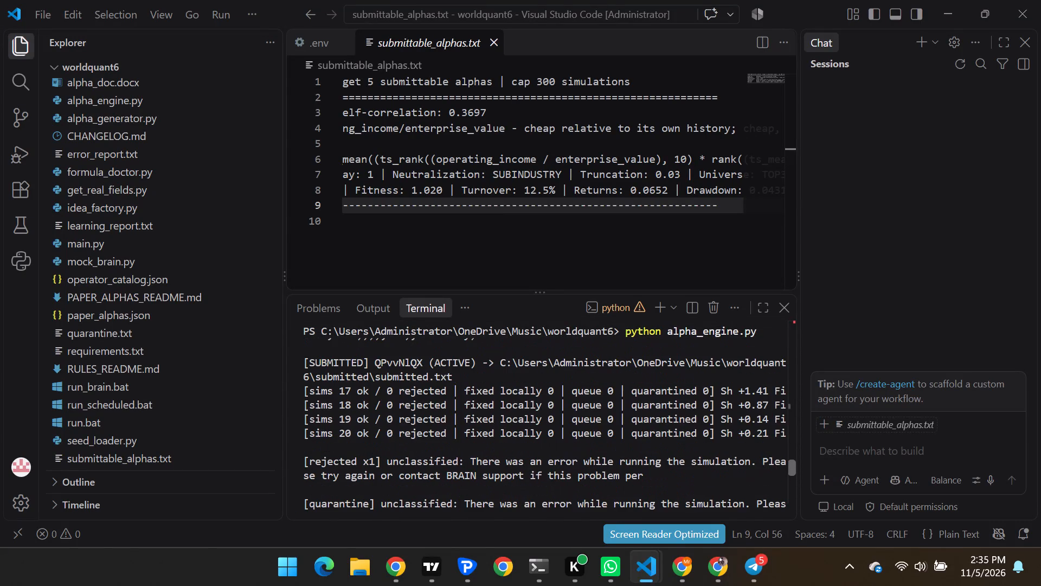
pyautogui.scroll(-1, 592, 395)
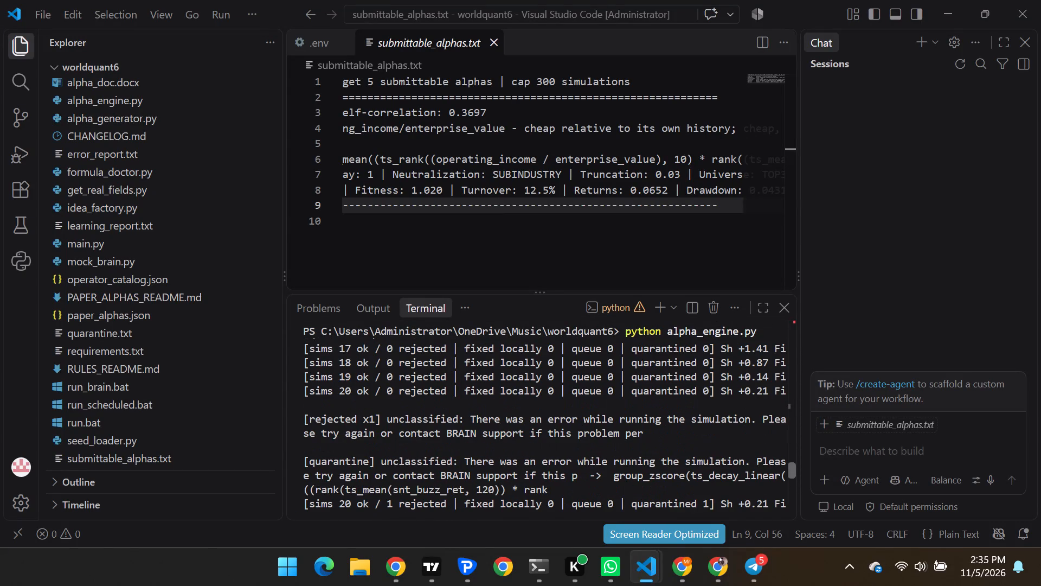
pyautogui.scroll(-20, 592, 395)
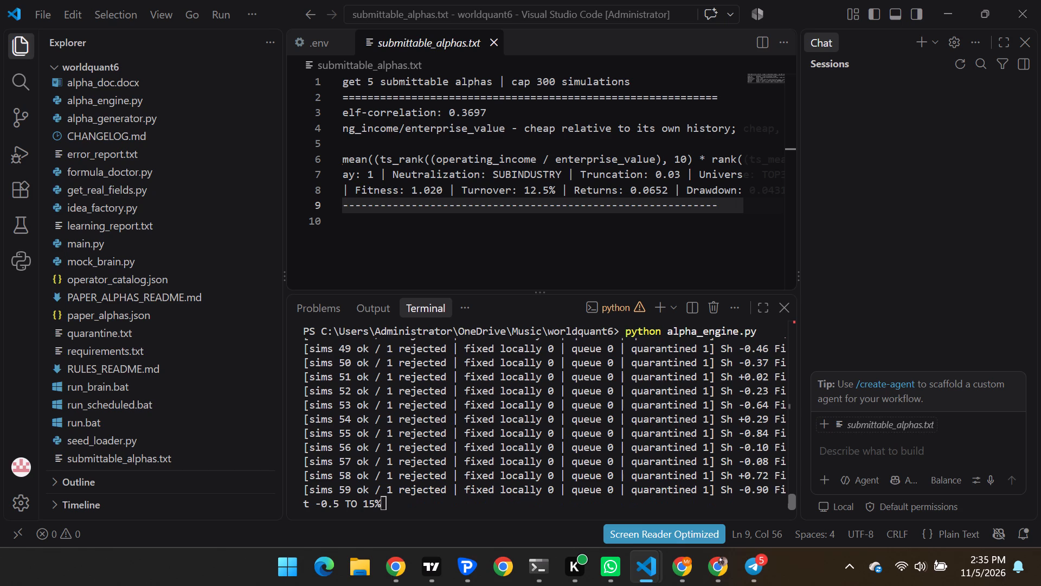
pyautogui.scroll(-6, 592, 395)
# Stop the running alpha_engine.py session in the worldquant6 terminal, run python alpha_engine.py again, and dismiss the environment file notification.
pyautogui.hotkey('ctrl', 'c')
pyautogui.click(596, 506)
pyautogui.hotkey('ctrl', 'c')
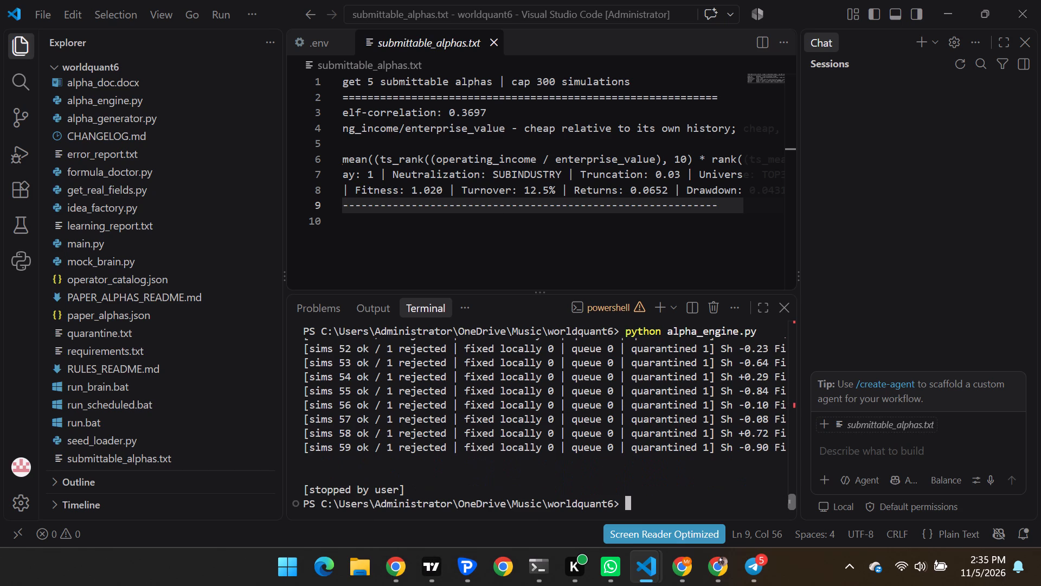
pyautogui.press('Up')
pyautogui.press('Return')
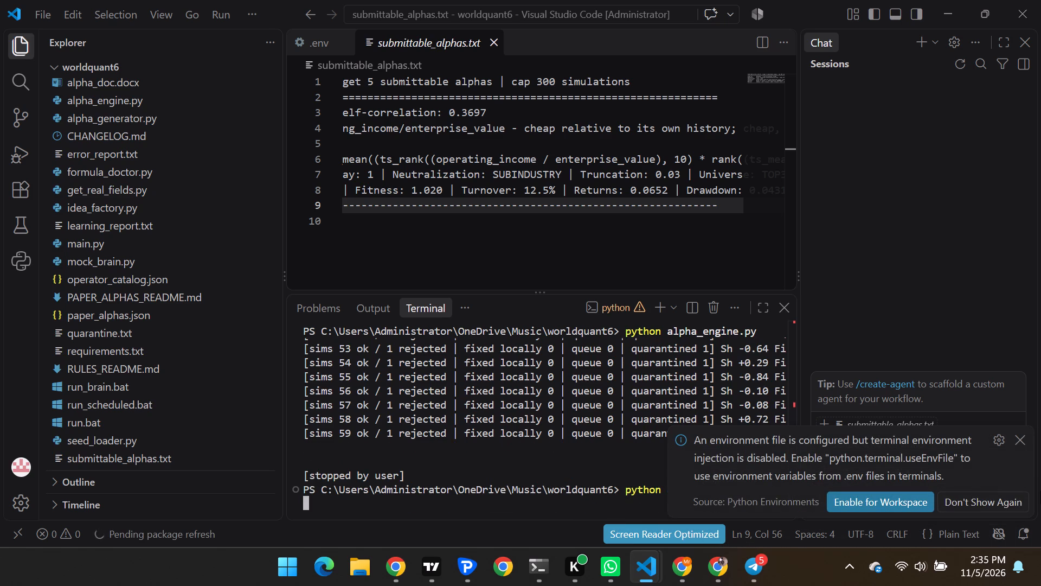
pyautogui.click(1020, 442)
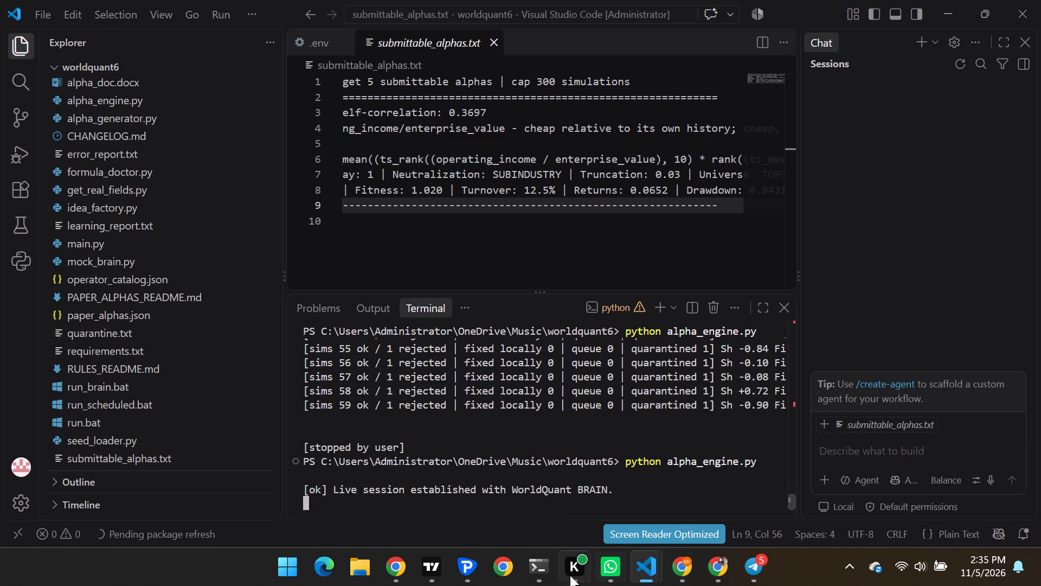
# Switch to MetaTrader and check the XAUUSD M5 chart and the open trades.
pyautogui.click(461, 571)
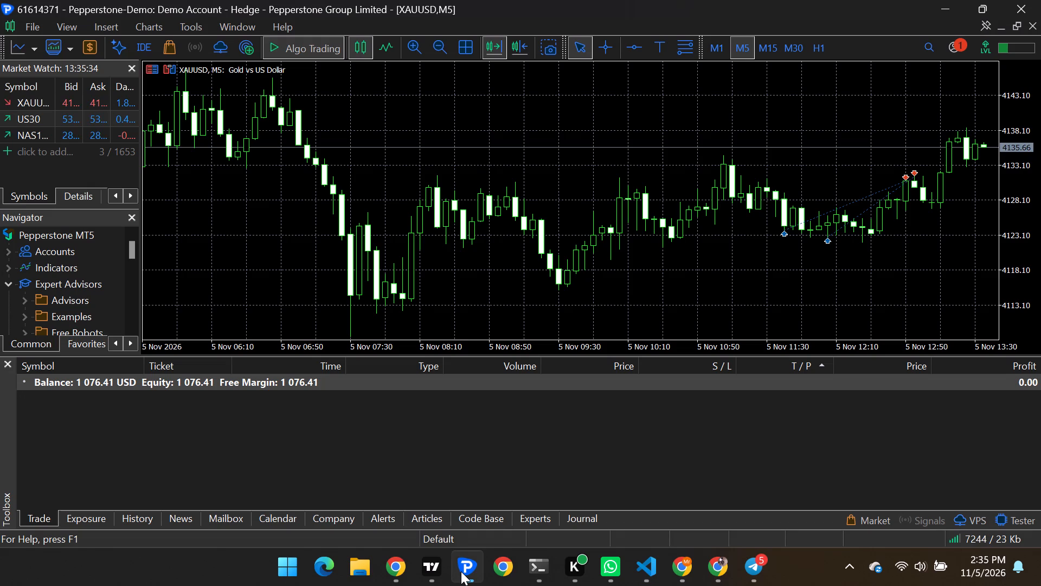